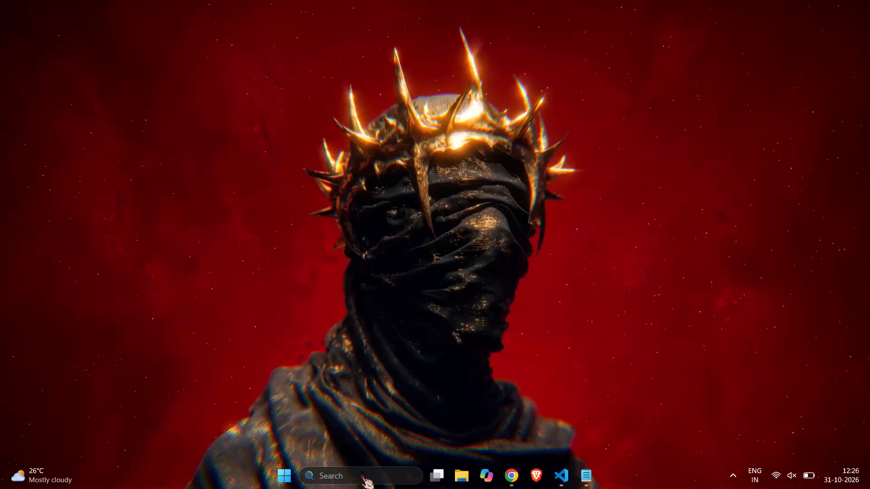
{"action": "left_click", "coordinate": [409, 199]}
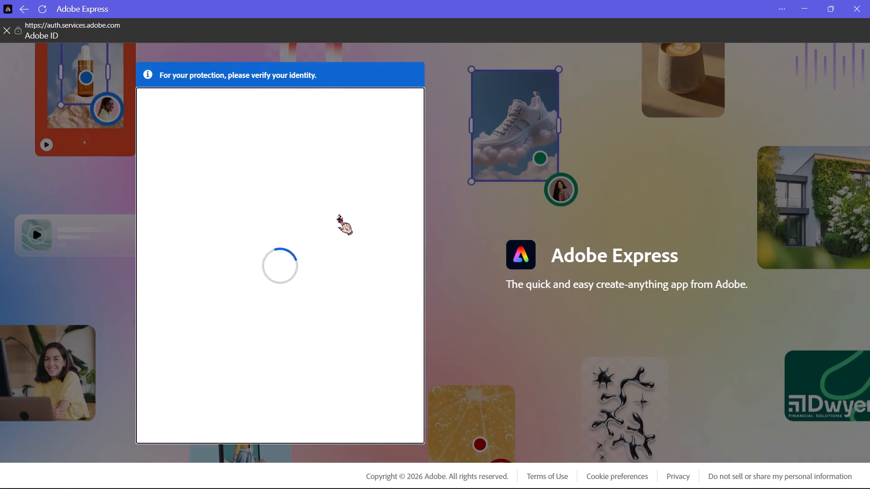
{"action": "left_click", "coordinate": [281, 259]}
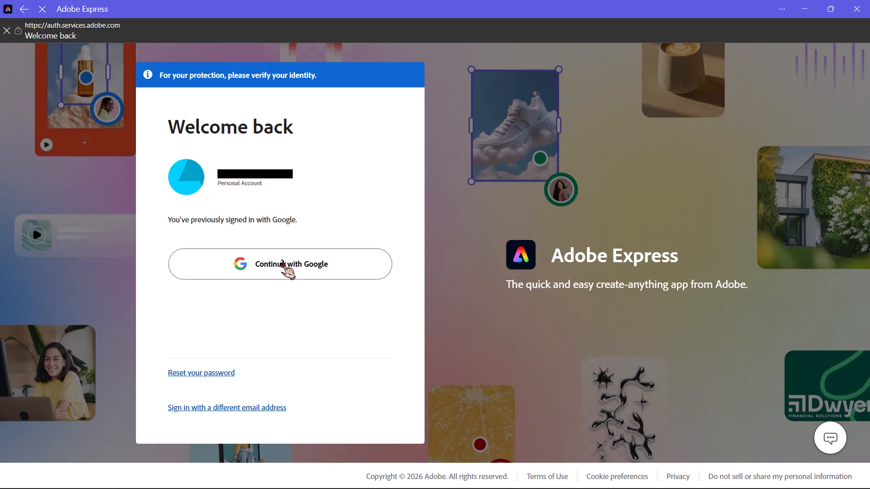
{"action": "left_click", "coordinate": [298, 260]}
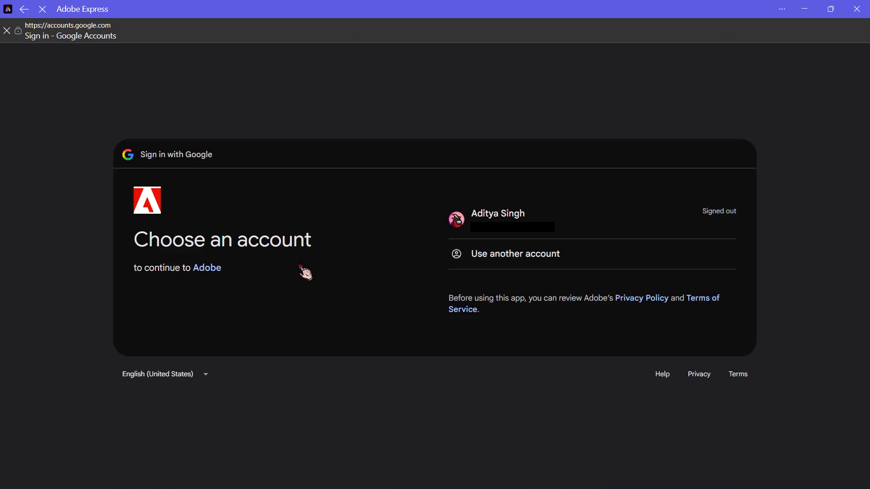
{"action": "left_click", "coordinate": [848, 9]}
In a new Chrome tab, search for adobe express and open the Adobe Express site with the untitled presentation.
{"action": "left_click", "coordinate": [515, 469]}
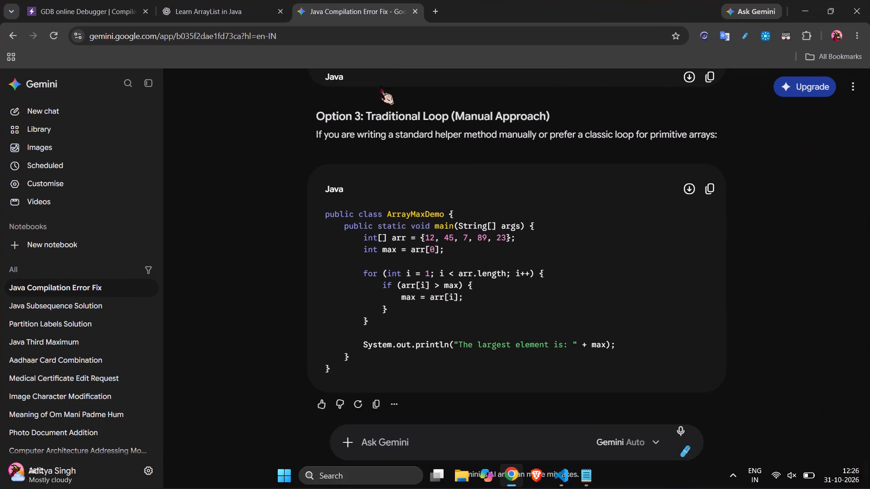
{"action": "left_click", "coordinate": [438, 7]}
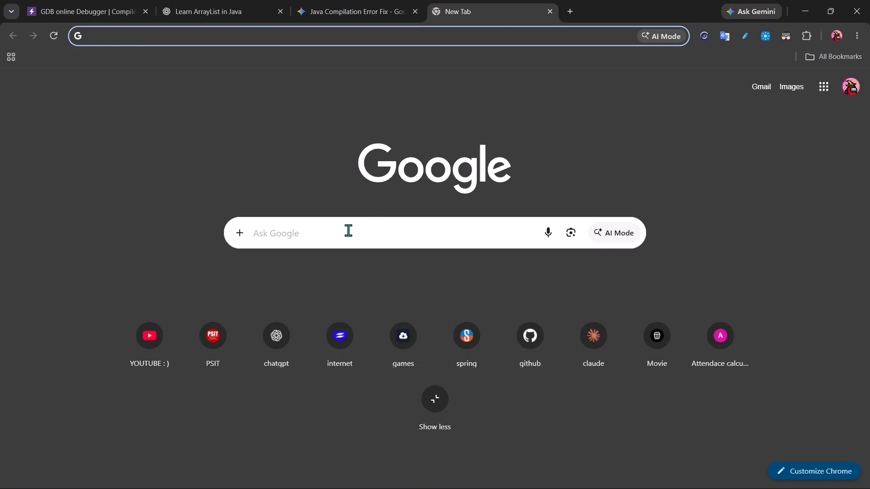
{"action": "left_click", "coordinate": [348, 230]}
{"action": "type", "text": "adobe"}
{"action": "key", "text": "space"}
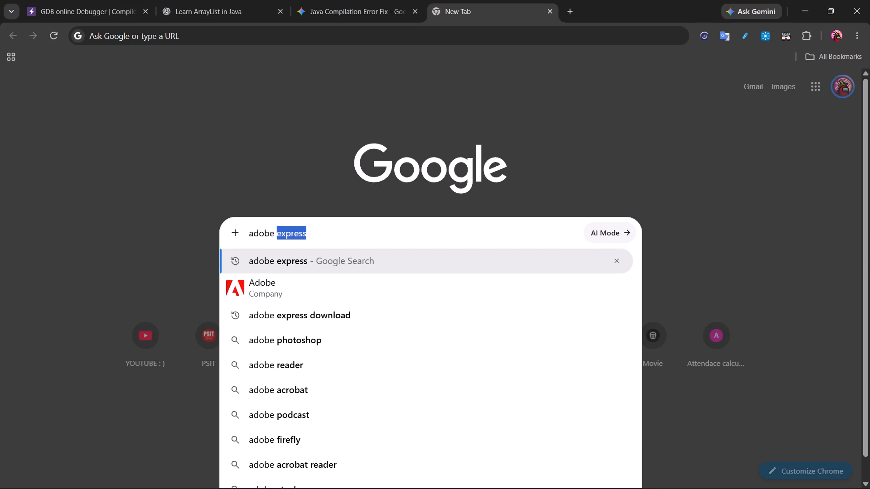
{"action": "key", "text": "Return"}
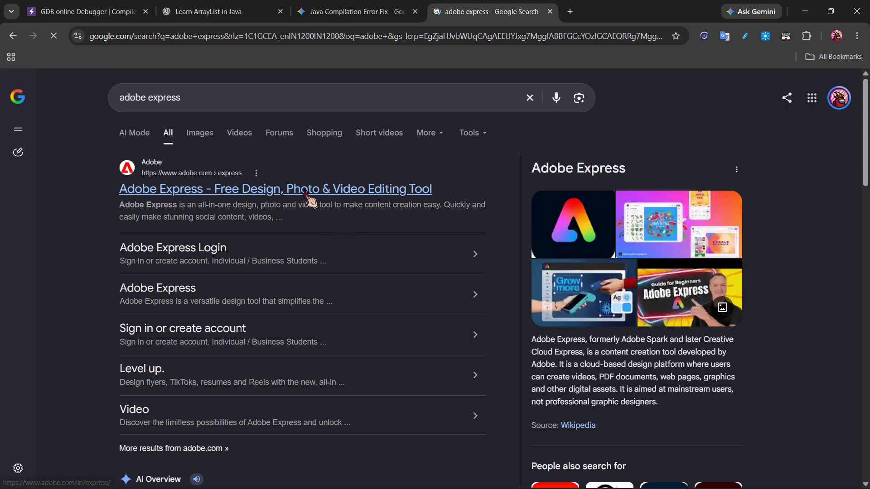
{"action": "left_click", "coordinate": [304, 189]}
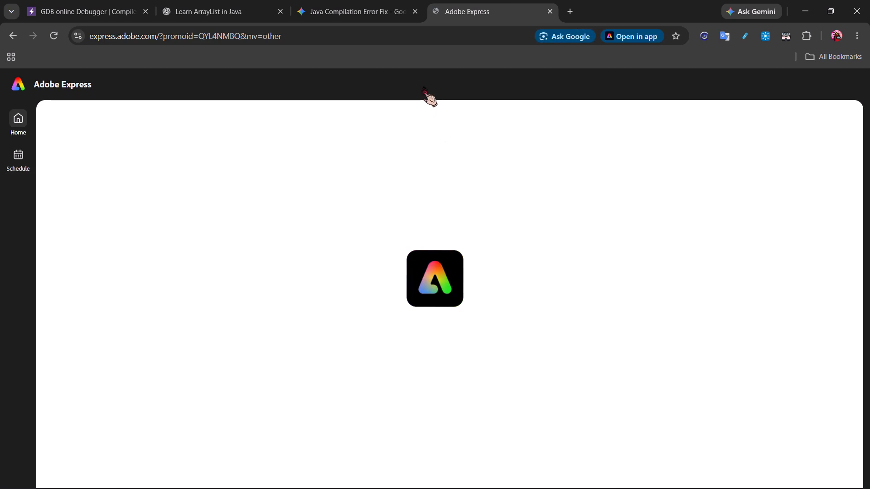
{"action": "scroll", "coordinate": [396, 221], "scroll_direction": "down", "scroll_amount": 1}
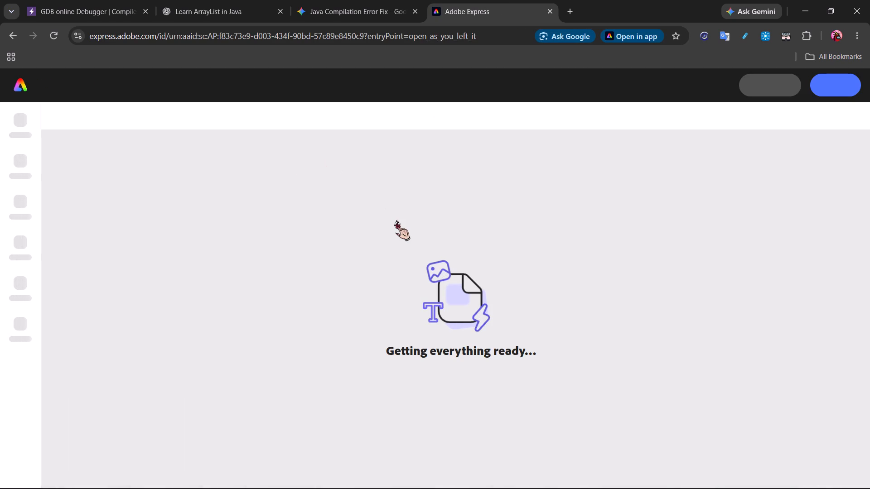
{"action": "scroll", "coordinate": [396, 221], "scroll_direction": "down", "scroll_amount": 1}
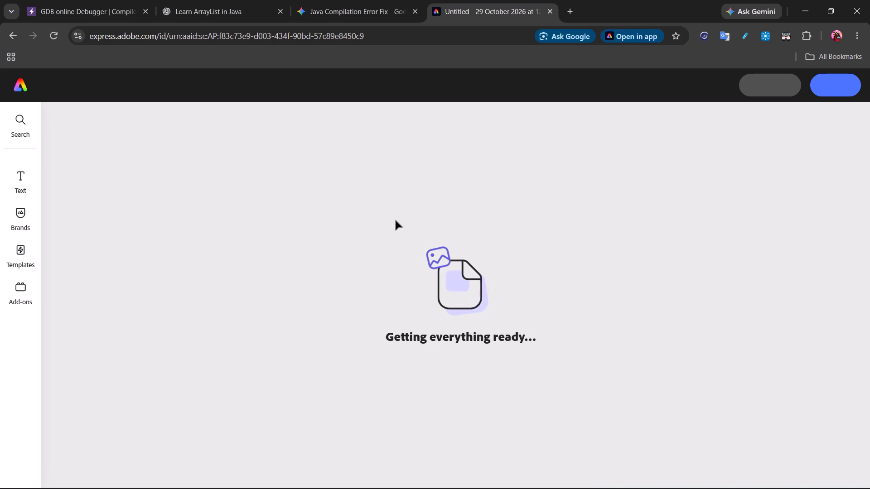
{"action": "scroll", "coordinate": [396, 221], "scroll_direction": "down", "scroll_amount": 1}
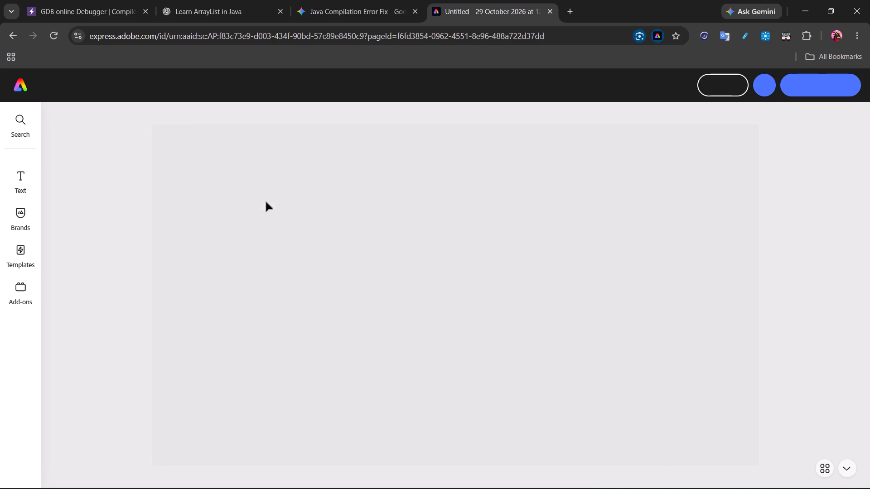
Delete both small overlapping copies of the background image from page 6.
{"action": "left_click", "coordinate": [512, 244]}
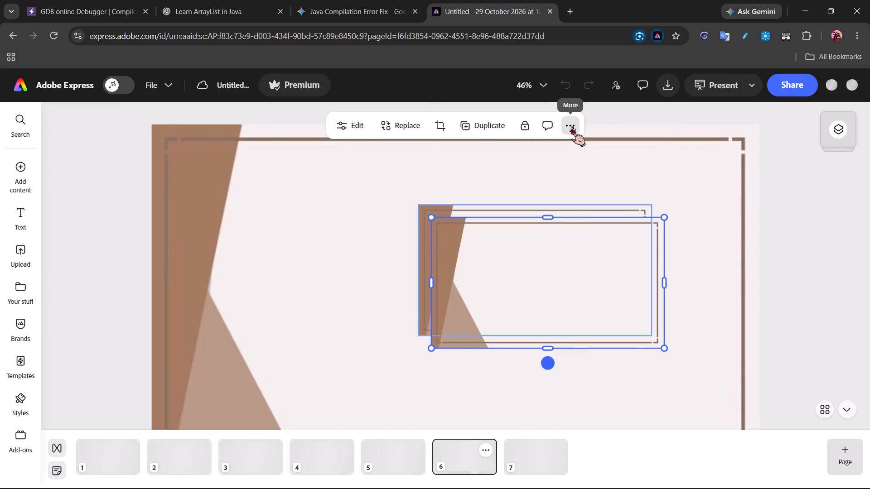
{"action": "left_click", "coordinate": [571, 126]}
{"action": "left_click", "coordinate": [603, 217]}
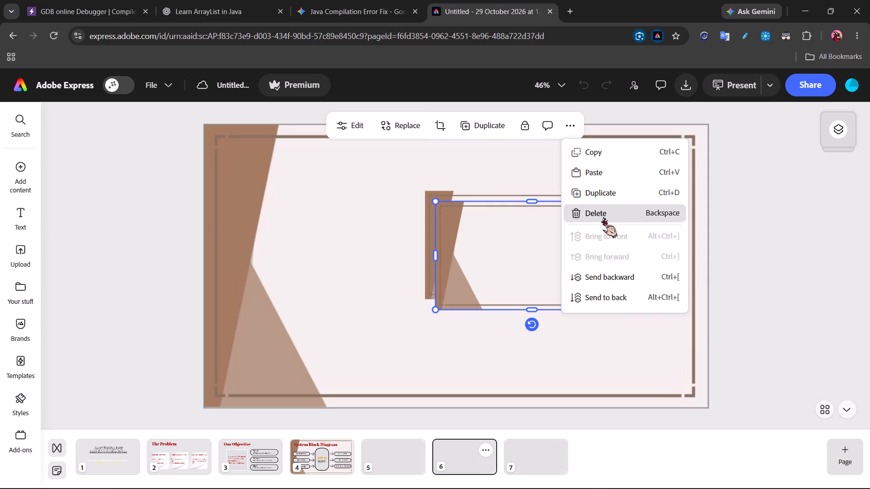
{"action": "left_click", "coordinate": [580, 218]}
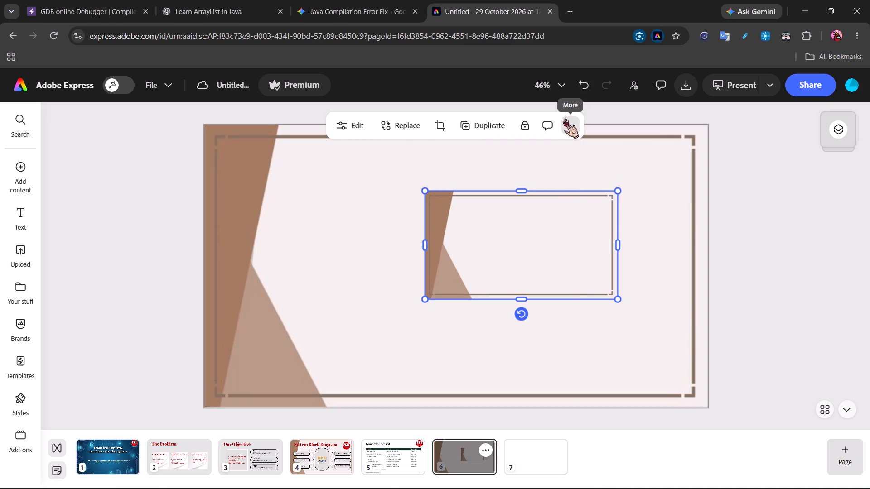
{"action": "left_click", "coordinate": [564, 118]}
{"action": "left_click", "coordinate": [578, 214]}
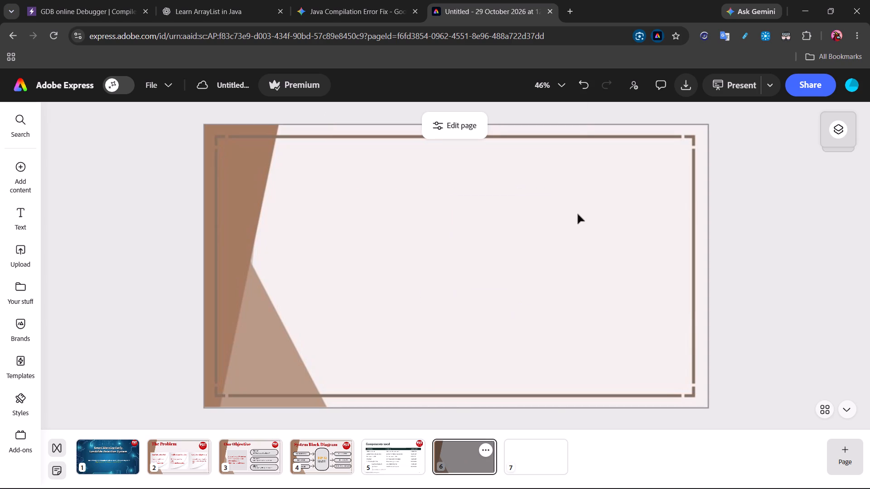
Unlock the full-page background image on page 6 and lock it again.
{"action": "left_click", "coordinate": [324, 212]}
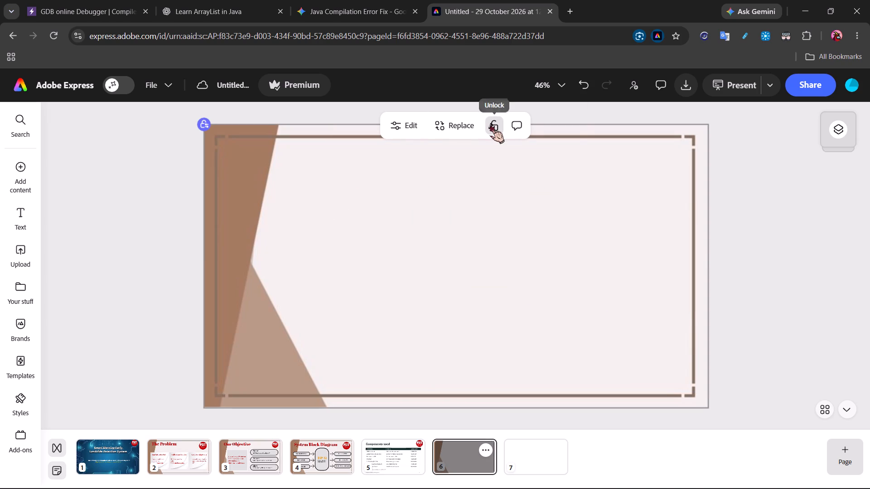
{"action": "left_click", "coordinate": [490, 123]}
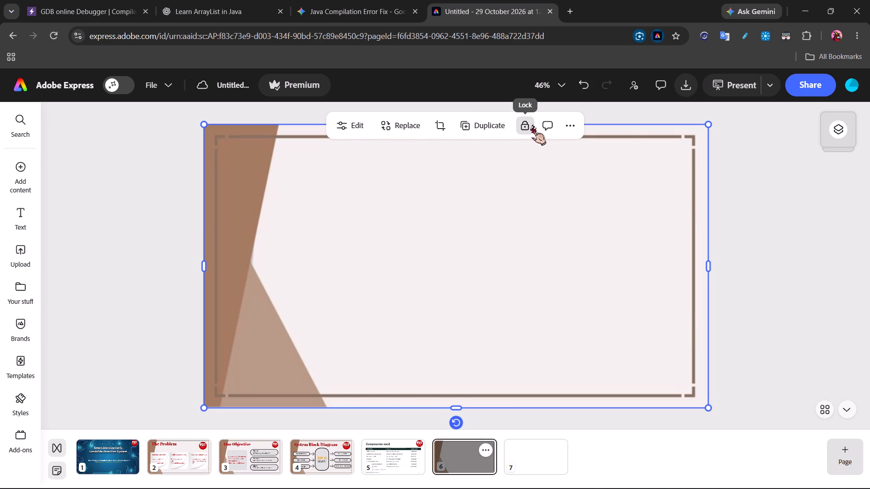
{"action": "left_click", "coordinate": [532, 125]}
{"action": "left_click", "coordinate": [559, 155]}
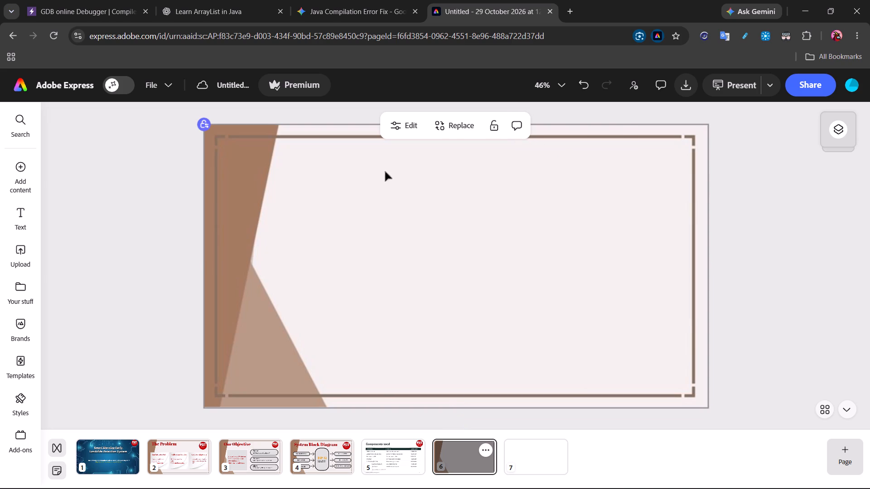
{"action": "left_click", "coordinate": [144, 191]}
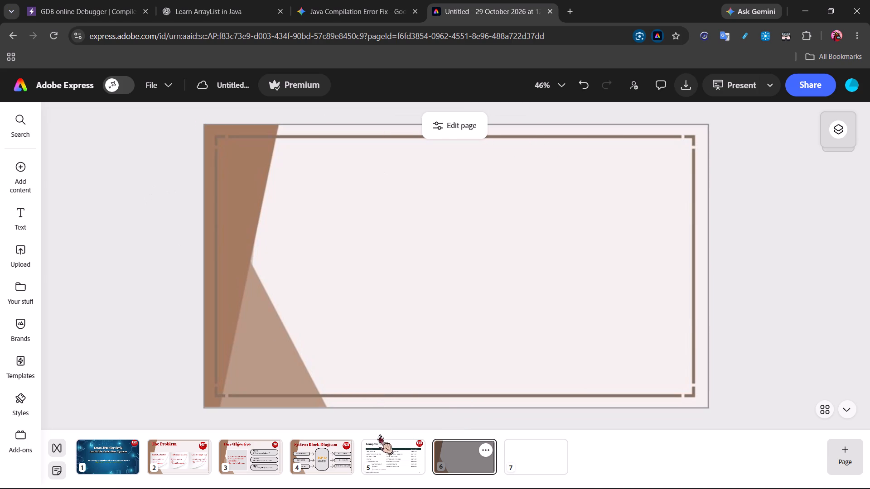
After checking page 5, open Landslide_Warning_Example_PPT from the Downloads folder in WPS Office and view its Circuit and wiring slide.
{"action": "left_click", "coordinate": [390, 460]}
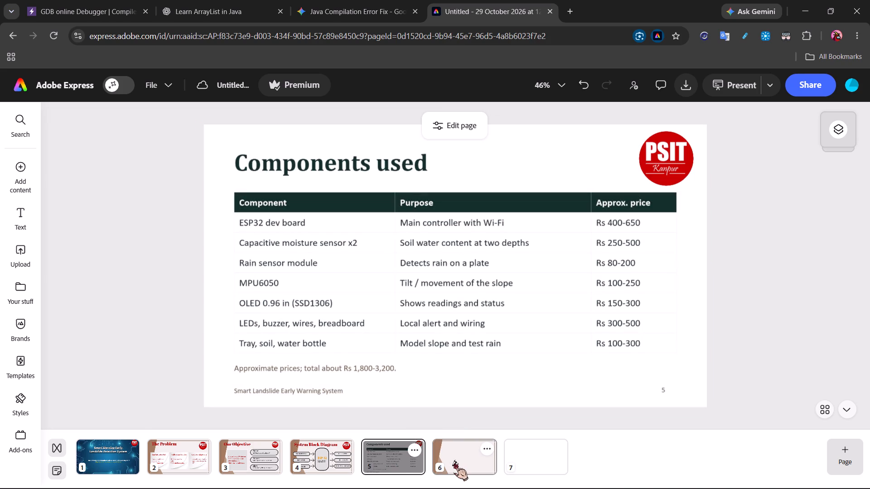
{"action": "left_click", "coordinate": [454, 460]}
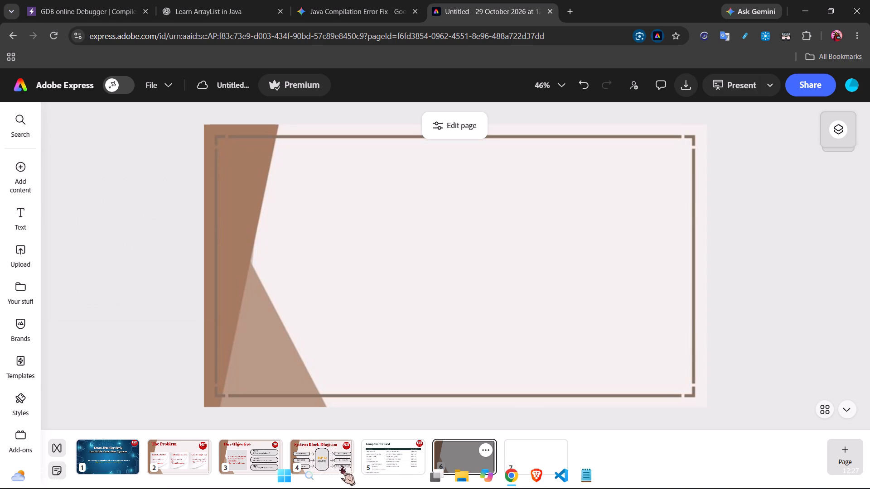
{"action": "left_click", "coordinate": [467, 487]}
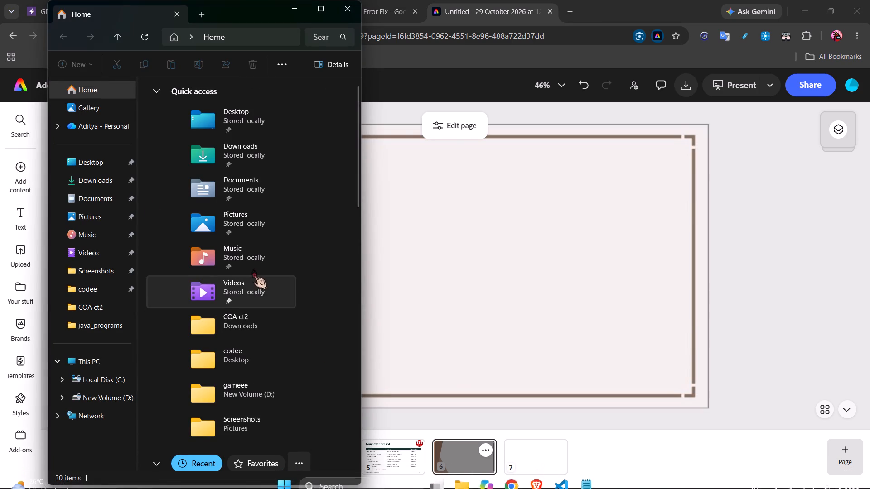
{"action": "left_click", "coordinate": [115, 183]}
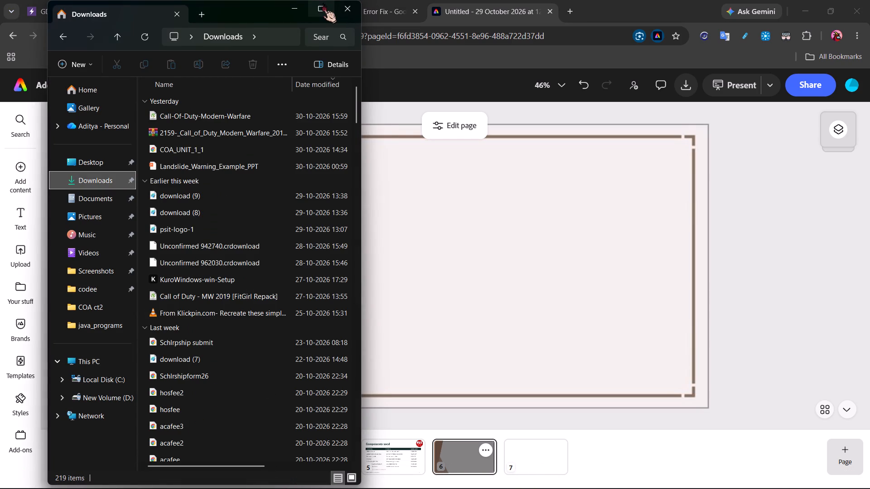
{"action": "left_click", "coordinate": [322, 3]}
{"action": "double_click", "coordinate": [207, 160]}
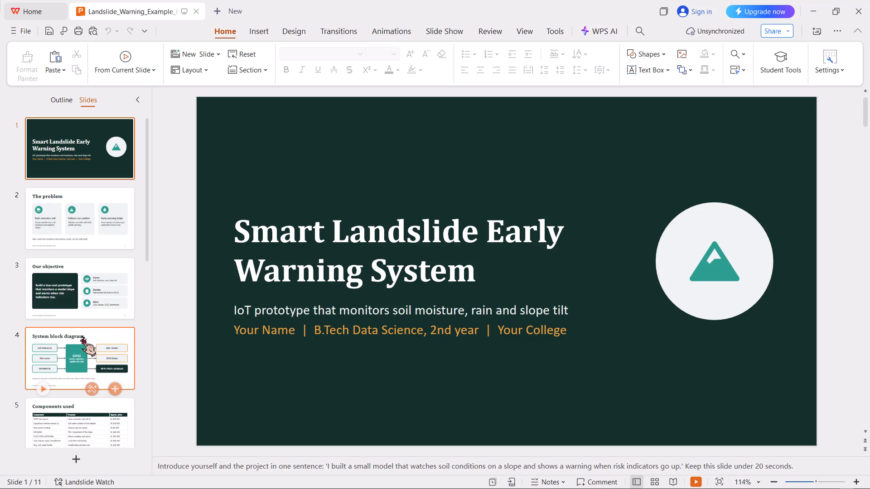
{"action": "scroll", "coordinate": [82, 336], "scroll_direction": "down", "scroll_amount": 1}
{"action": "left_click", "coordinate": [76, 310]}
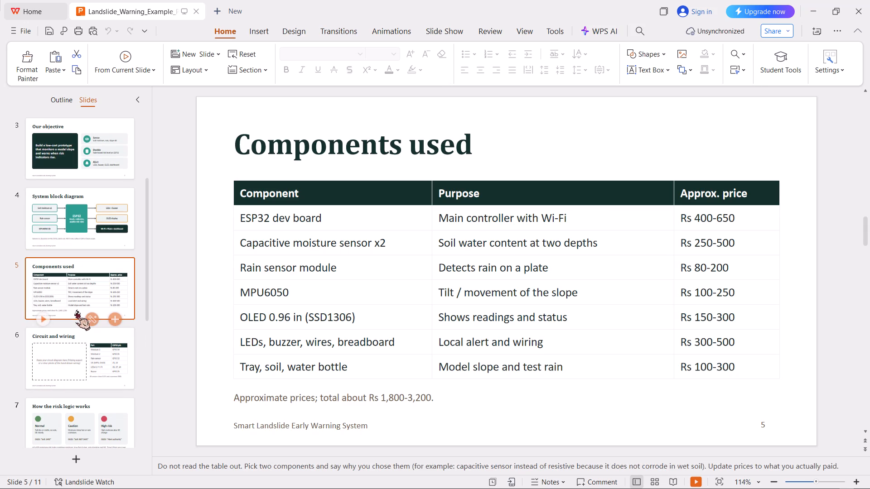
{"action": "left_click", "coordinate": [53, 364]}
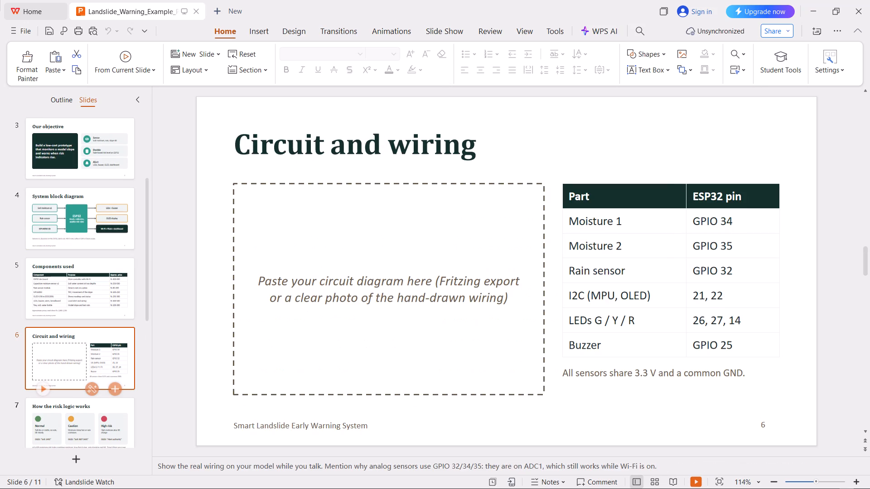
Back in Adobe Express, add a Title-style text reading "Circuit and Wiring" to page 6 and move it to the page's upper left.
{"action": "key", "text": "alt+Tab"}
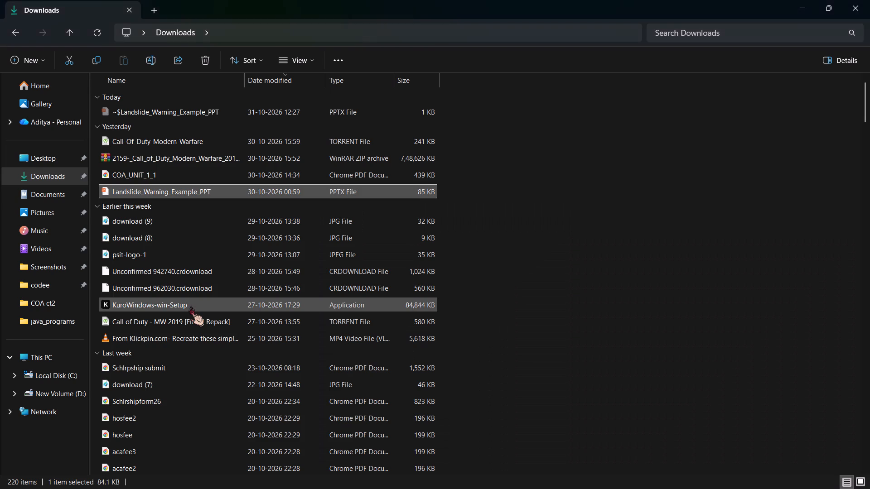
{"action": "key", "text": "alt+Tab"}
{"action": "key", "text": "alt+Tab"}
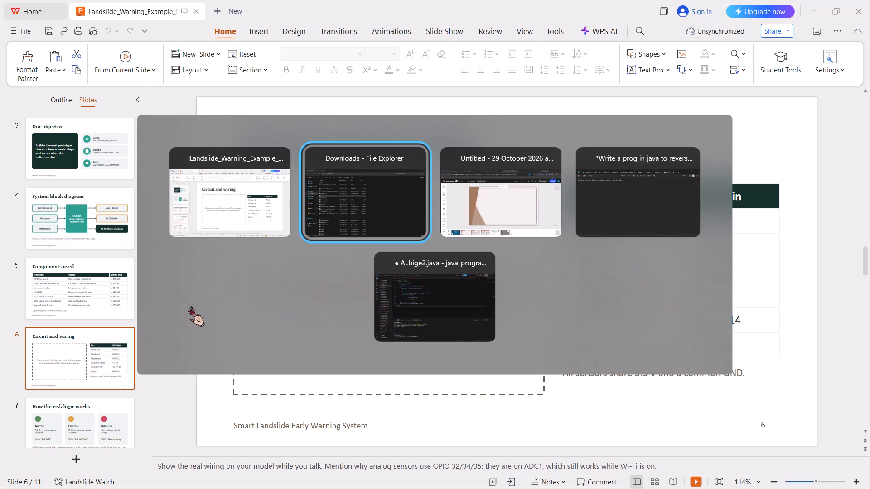
{"action": "key", "text": "alt+Tab"}
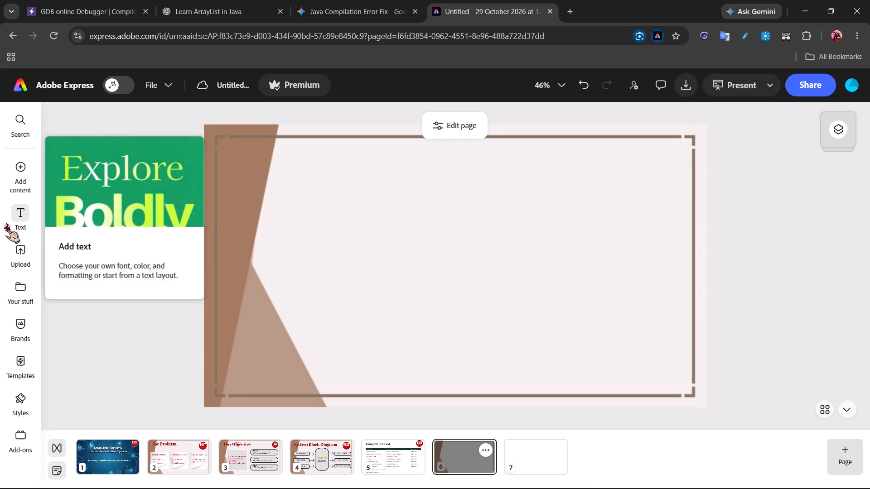
{"action": "left_click", "coordinate": [5, 223]}
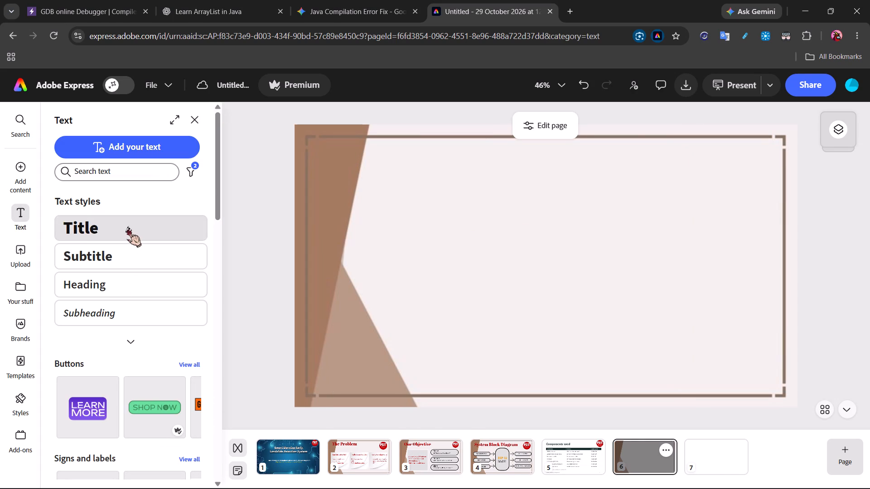
{"action": "left_click", "coordinate": [127, 227]}
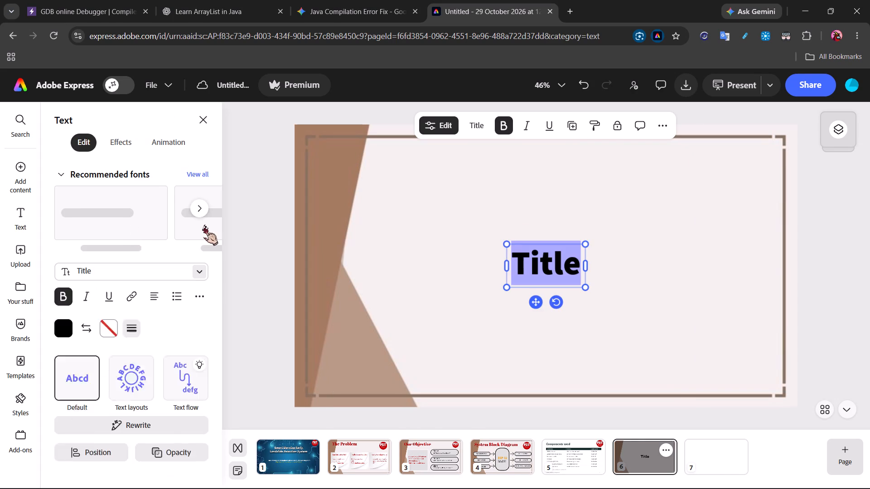
{"action": "key", "text": "shift+c"}
{"action": "type", "text": "ircuit"}
{"action": "key", "text": "space"}
{"action": "type", "text": "and W"}
{"action": "type", "text": "iri"}
{"action": "type", "text": "ng"}
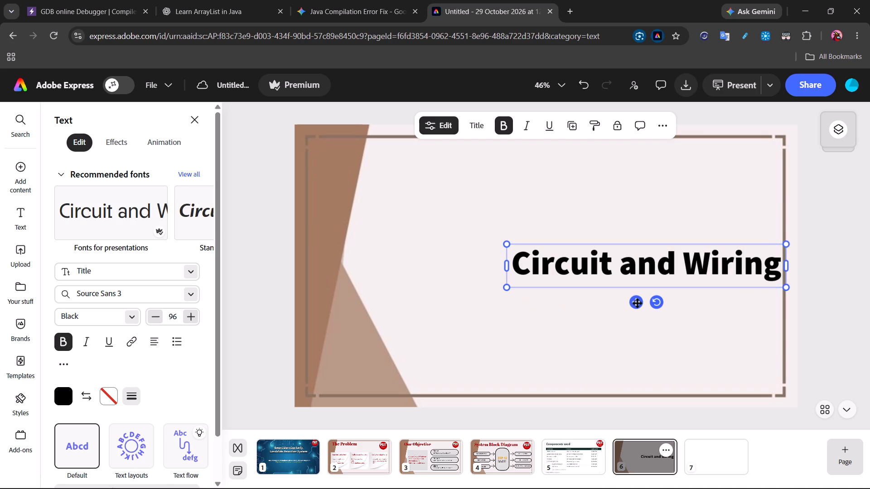
{"action": "left_click_drag", "start_coordinate": [638, 303], "coordinate": [446, 204]}
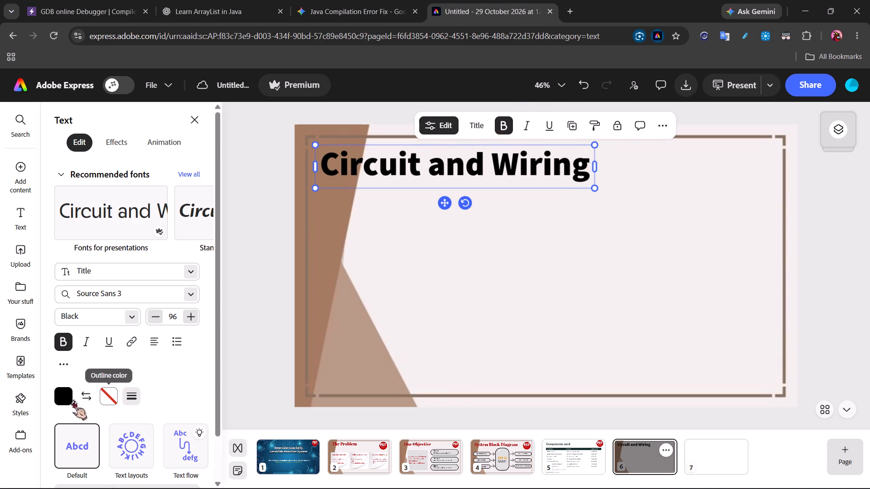
Recolour the "Circuit and Wiring" title on page 6 with the dark red already used in the presentation.
{"action": "left_click", "coordinate": [59, 392]}
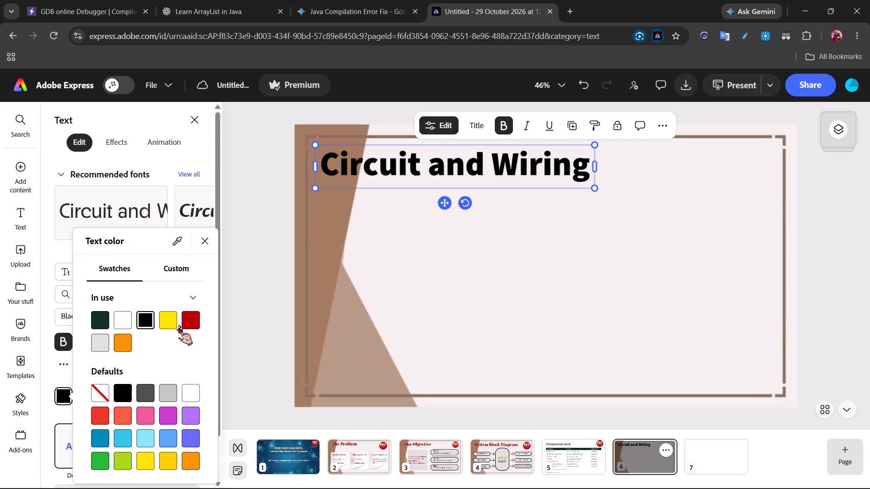
{"action": "left_click", "coordinate": [191, 317]}
{"action": "left_click", "coordinate": [266, 311]}
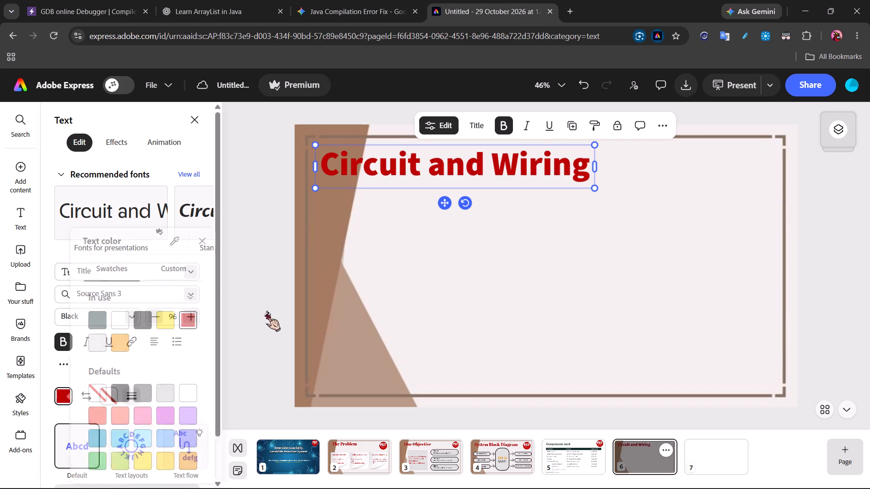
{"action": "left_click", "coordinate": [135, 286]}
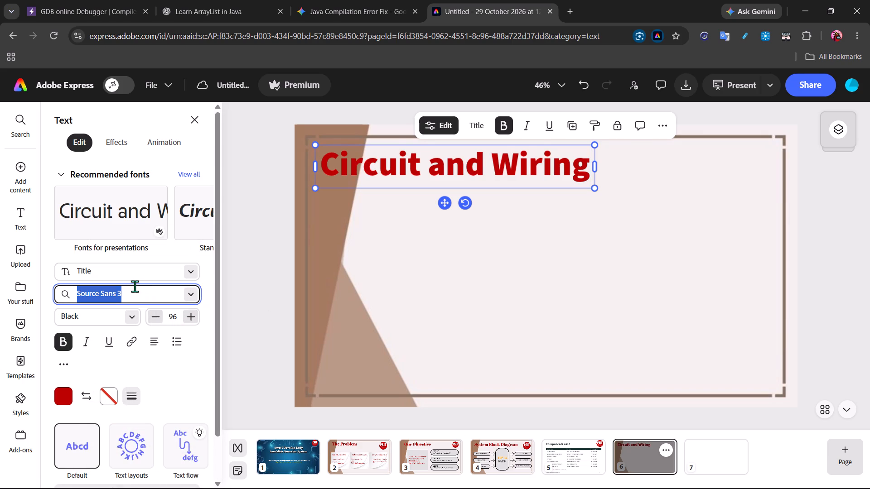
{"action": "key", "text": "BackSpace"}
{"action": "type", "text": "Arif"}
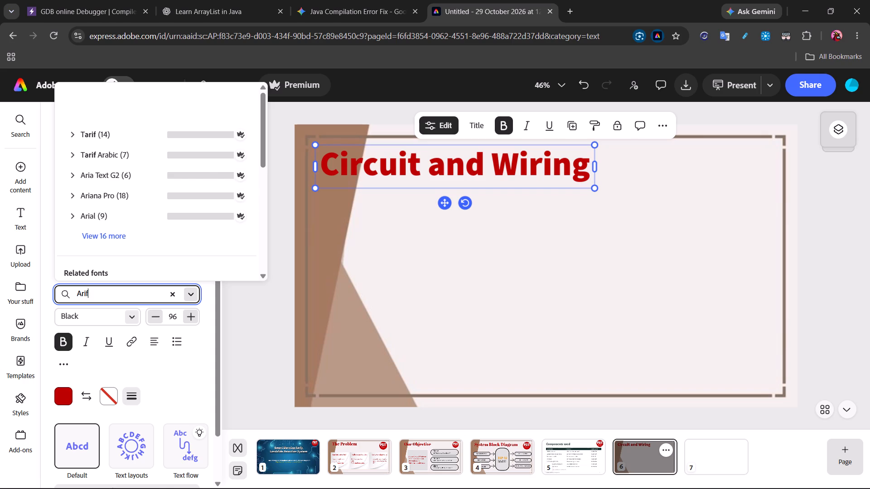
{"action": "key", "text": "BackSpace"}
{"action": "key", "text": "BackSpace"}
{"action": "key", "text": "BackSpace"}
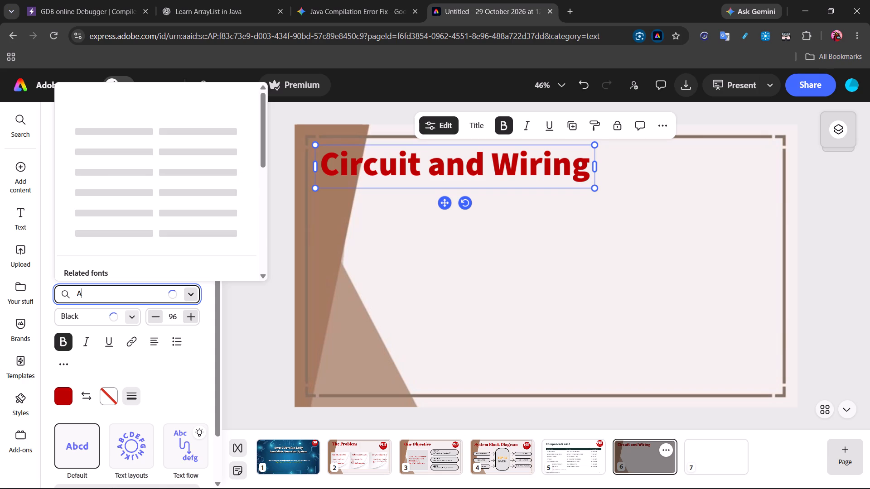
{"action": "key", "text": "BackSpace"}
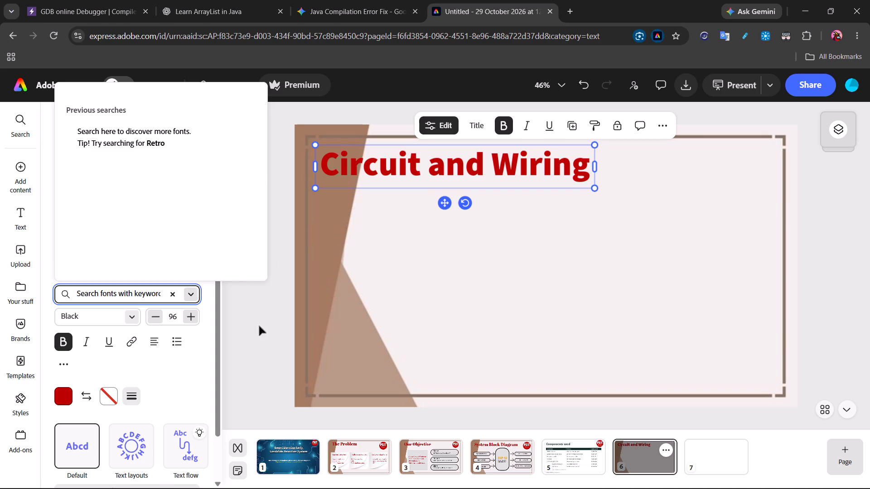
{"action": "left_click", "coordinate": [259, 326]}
Check the font of "The Problem" title on page 2, and set page 6's title to the same font, Abril Fatface.
{"action": "left_click", "coordinate": [353, 453]}
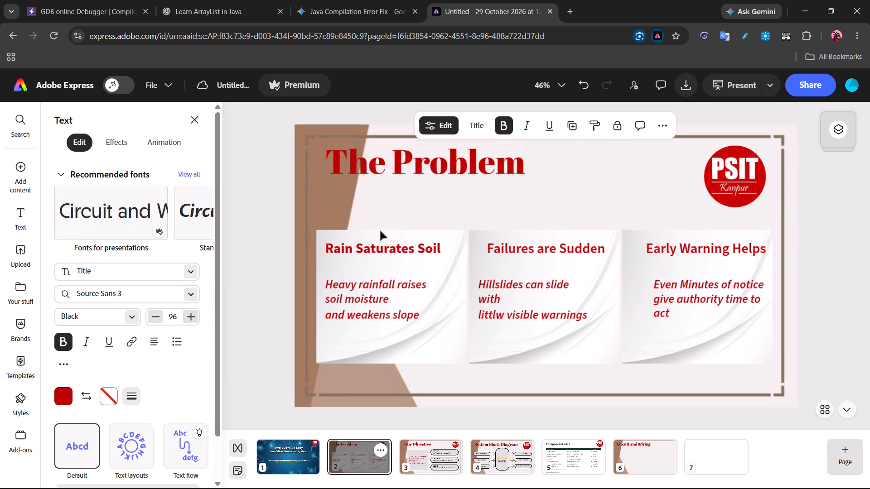
{"action": "left_click", "coordinate": [387, 176]}
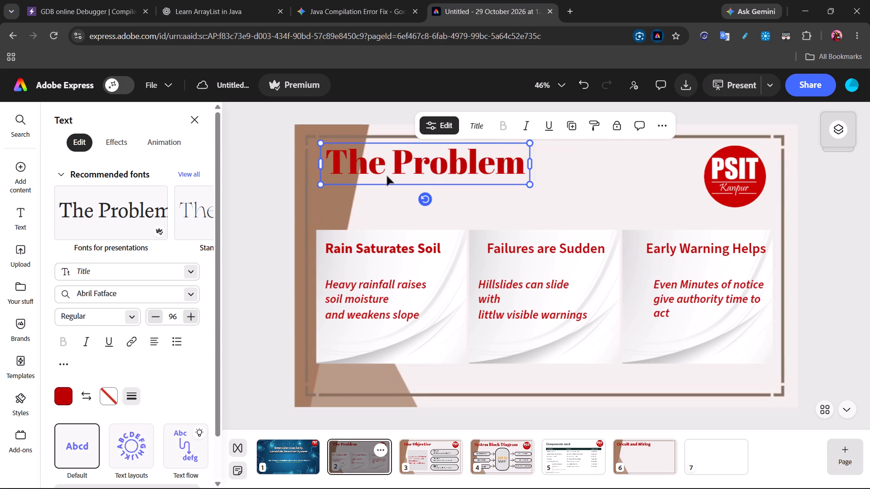
{"action": "left_click", "coordinate": [644, 467]}
{"action": "left_click", "coordinate": [429, 173]}
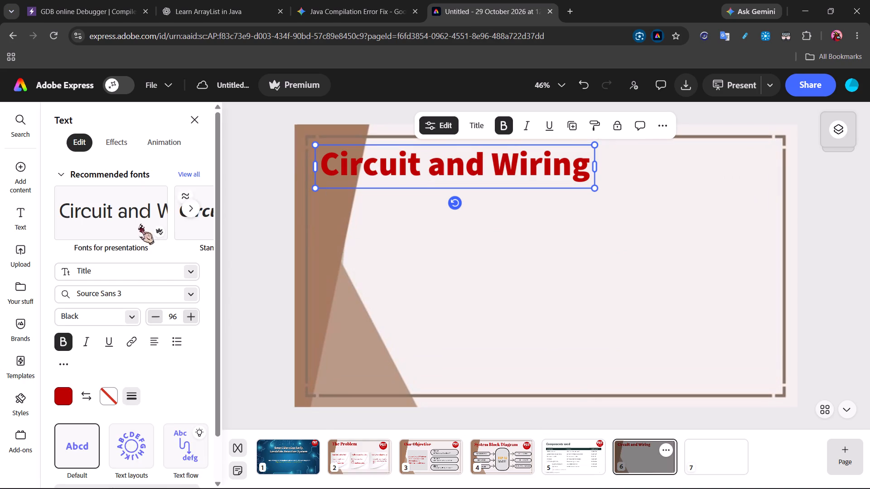
{"action": "left_click", "coordinate": [115, 293]}
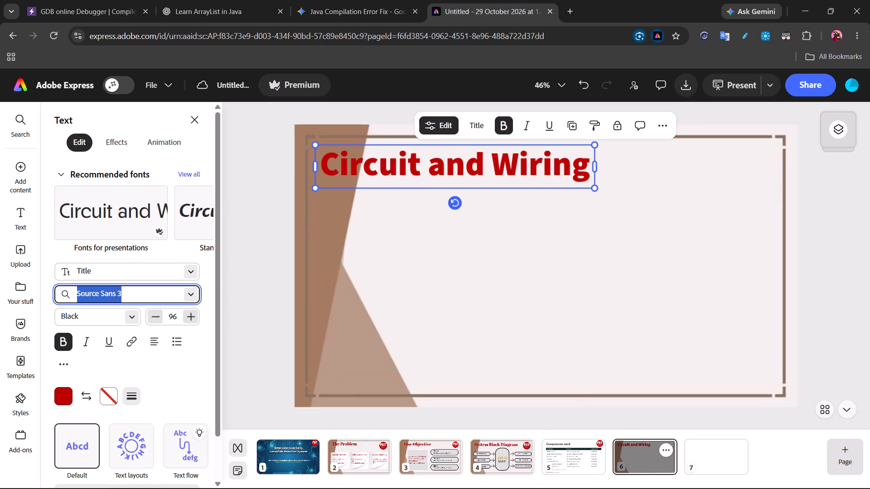
{"action": "key", "text": "BackSpace"}
{"action": "type", "text": "Abril"}
{"action": "key", "text": "space"}
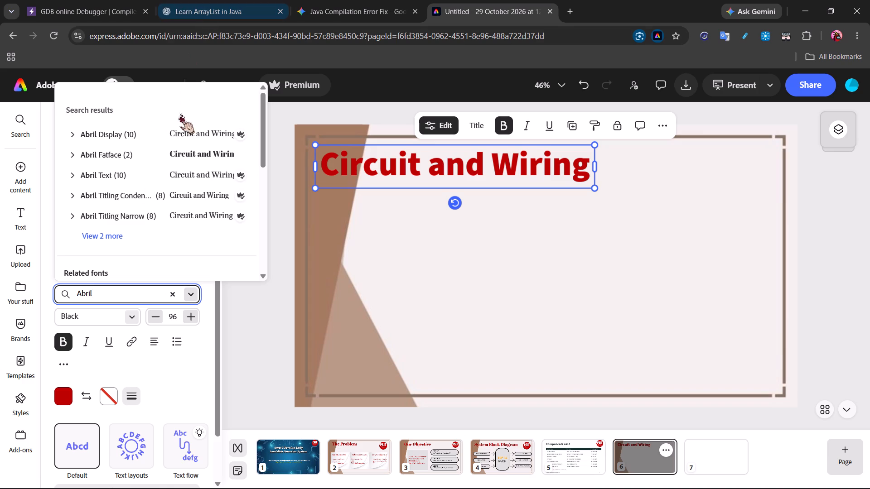
{"action": "left_click", "coordinate": [165, 158]}
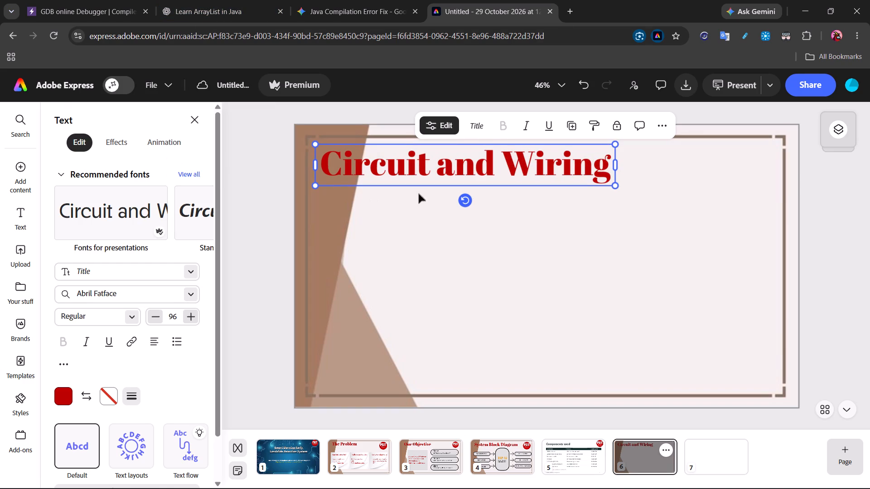
Shift the "Circuit and Wiring" title slightly down and to the right, clear of the page's decorative frame.
{"action": "left_click", "coordinate": [433, 239]}
{"action": "left_click_drag", "start_coordinate": [439, 176], "coordinate": [445, 185]}
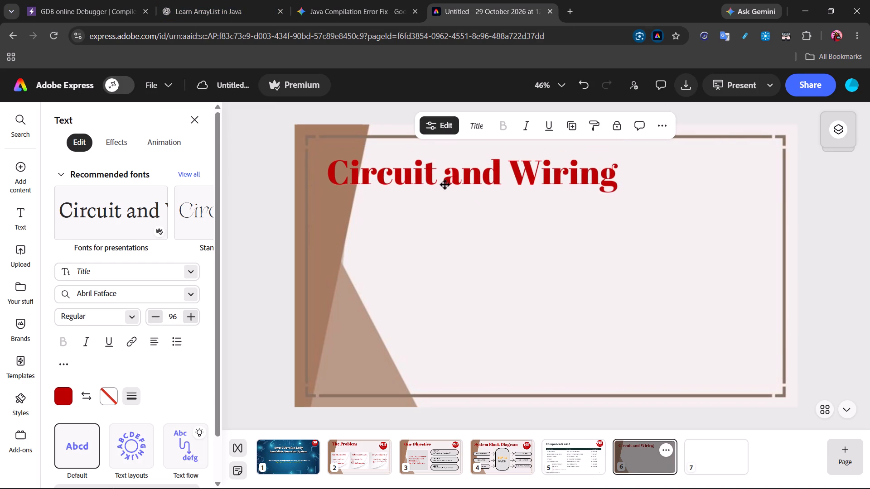
{"action": "left_click_drag", "start_coordinate": [445, 185], "coordinate": [444, 183]}
{"action": "left_click", "coordinate": [442, 182]}
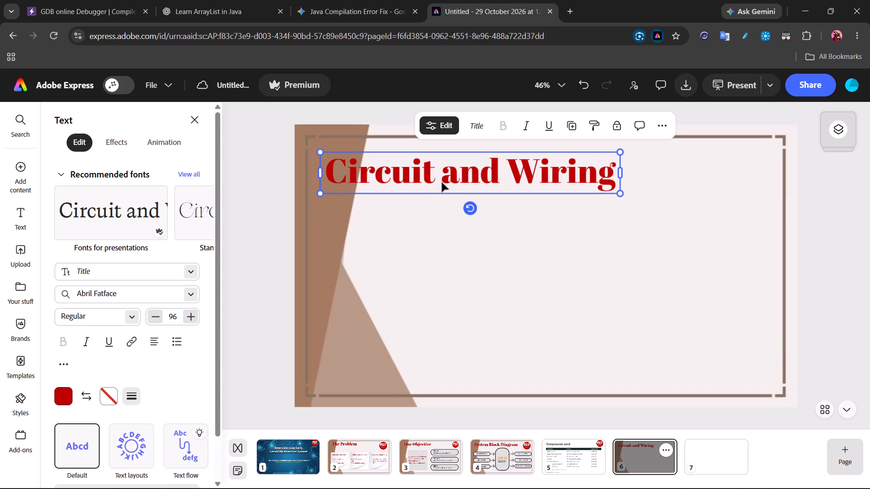
{"action": "left_click", "coordinate": [422, 239]}
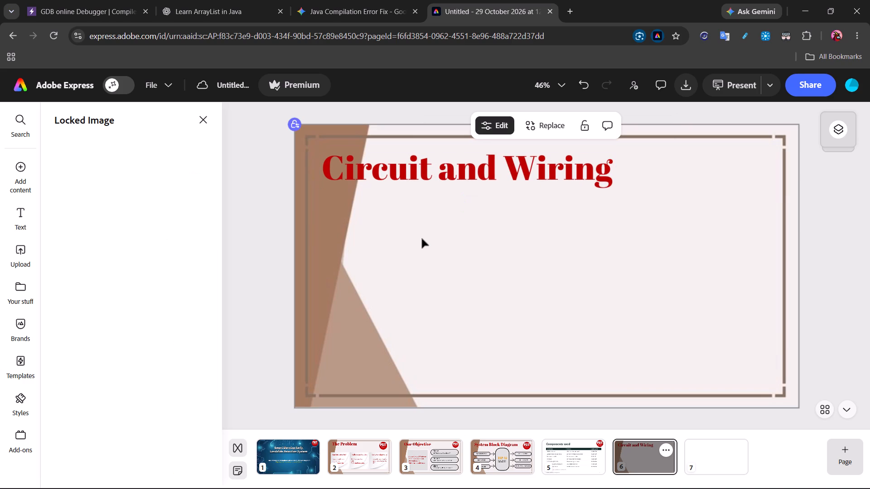
{"action": "left_click", "coordinate": [233, 213]}
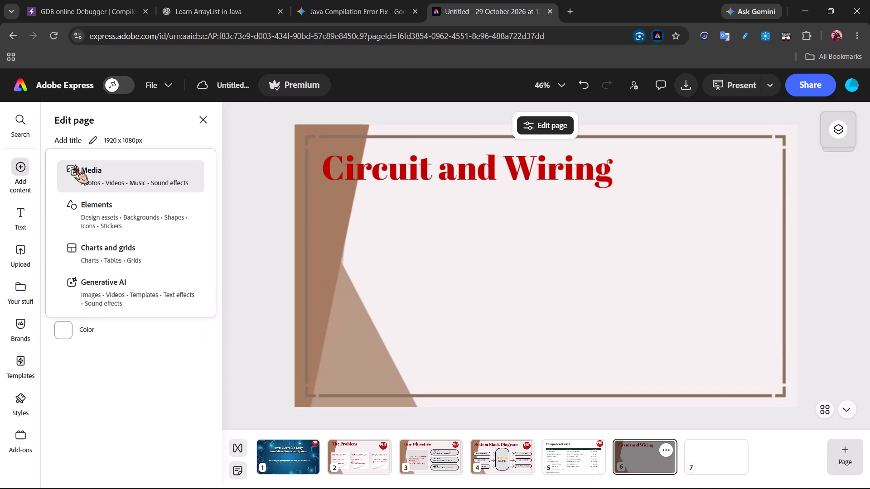
Add a square shape from the Elements library to page 6.
{"action": "left_click", "coordinate": [89, 204]}
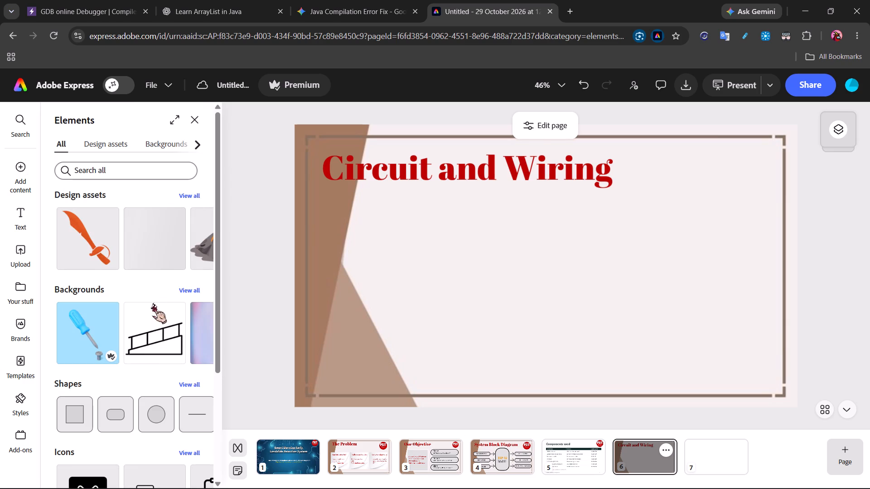
{"action": "scroll", "coordinate": [147, 348], "scroll_direction": "down", "scroll_amount": 1}
{"action": "left_click", "coordinate": [184, 350]}
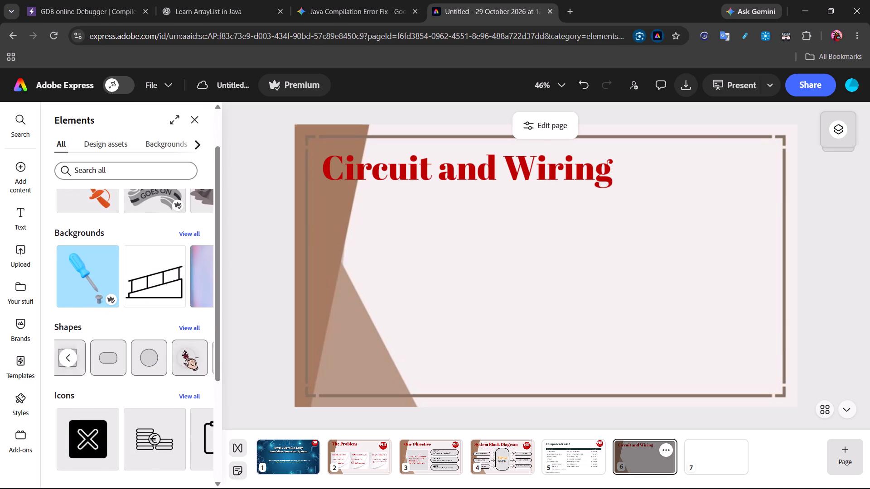
{"action": "left_click", "coordinate": [72, 422]}
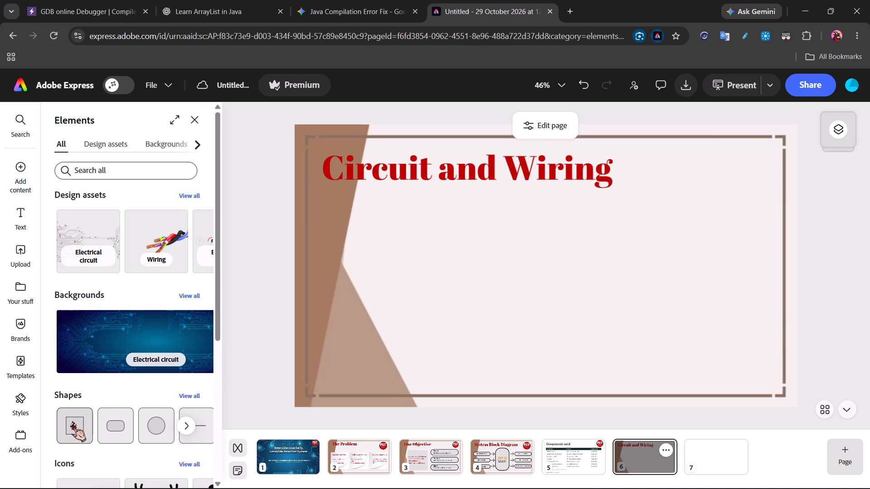
{"action": "left_click", "coordinate": [84, 431]}
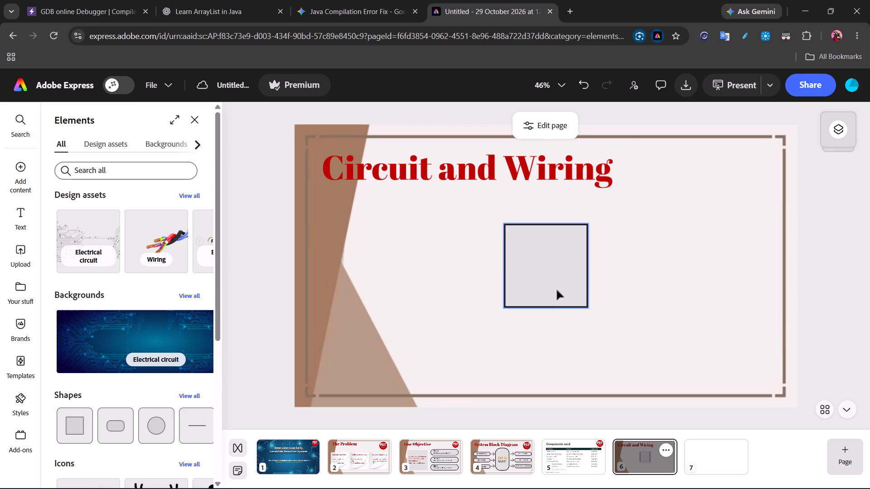
Enlarge the square and place it just below the title on the left side of the page.
{"action": "left_click_drag", "start_coordinate": [557, 290], "coordinate": [404, 278]}
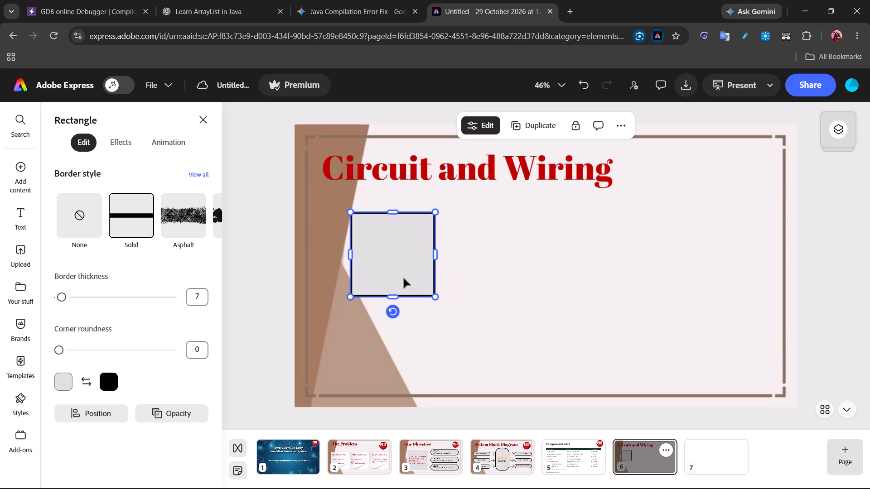
{"action": "left_click_drag", "start_coordinate": [438, 297], "coordinate": [477, 325]}
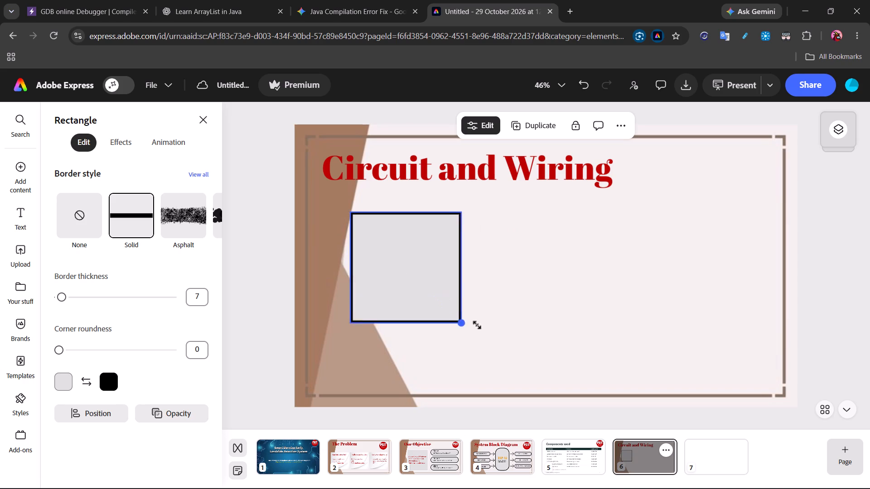
{"action": "left_click_drag", "start_coordinate": [477, 325], "coordinate": [533, 384]}
{"action": "left_click_drag", "start_coordinate": [445, 320], "coordinate": [420, 304]}
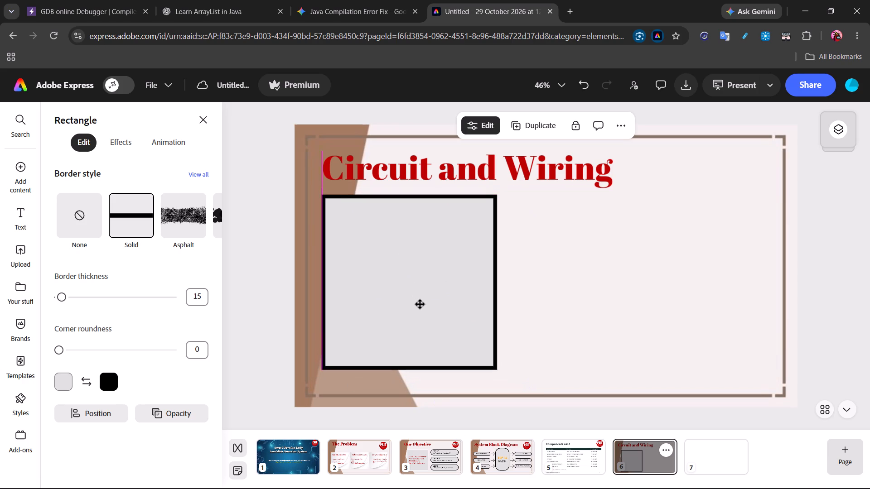
{"action": "left_click_drag", "start_coordinate": [420, 304], "coordinate": [420, 301]}
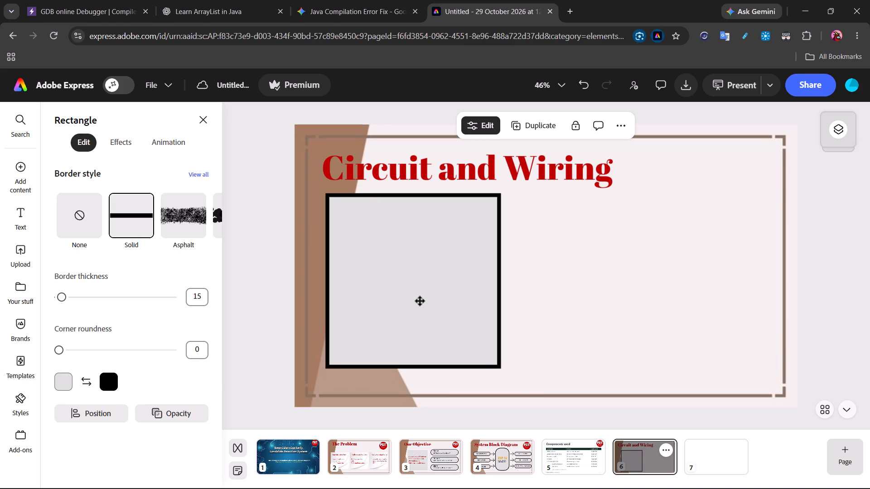
{"action": "left_click_drag", "start_coordinate": [420, 301], "coordinate": [428, 304]}
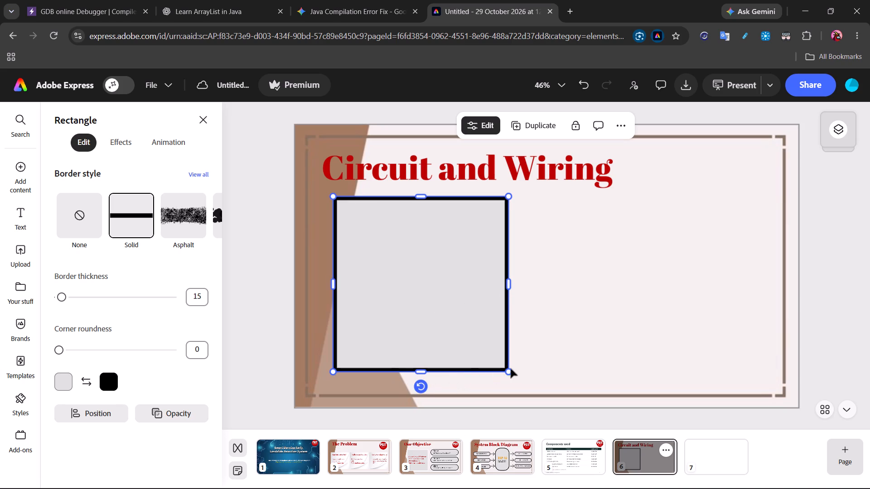
{"action": "left_click_drag", "start_coordinate": [507, 369], "coordinate": [522, 382]}
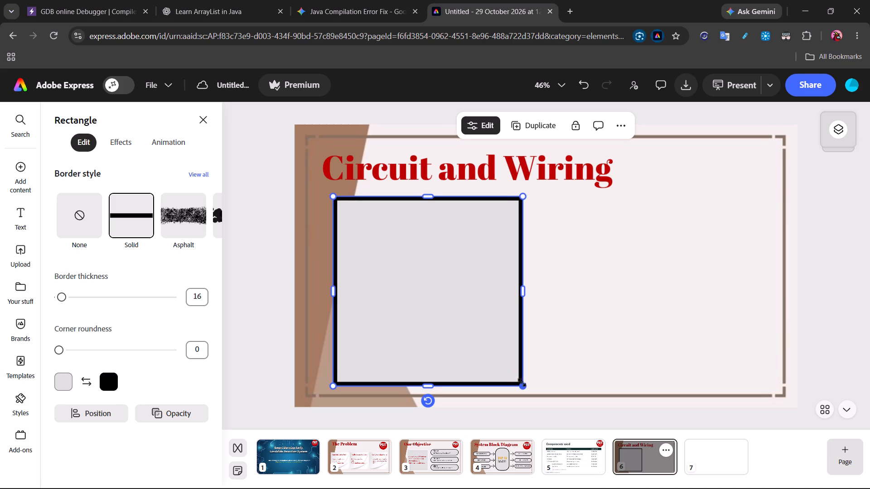
{"action": "left_click", "coordinate": [464, 332]}
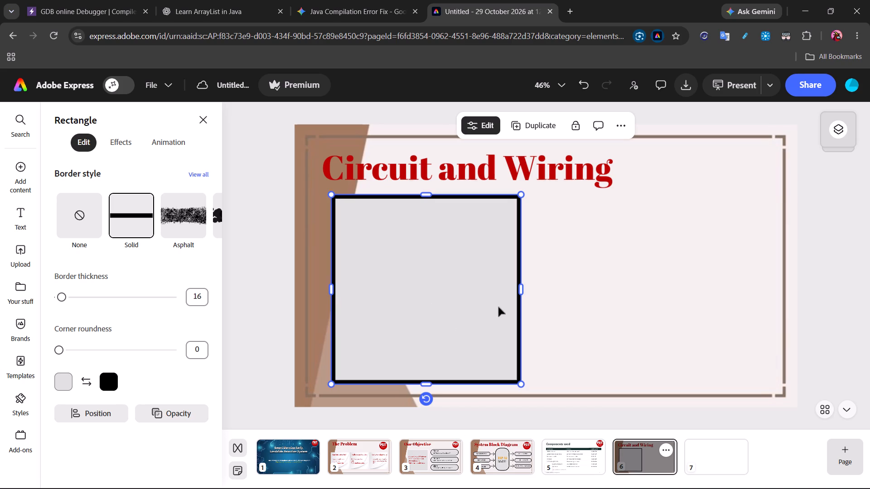
Stretch the square into a wider, slightly taller rectangle between the title and the lower frame line.
{"action": "left_click_drag", "start_coordinate": [520, 292], "coordinate": [554, 289]}
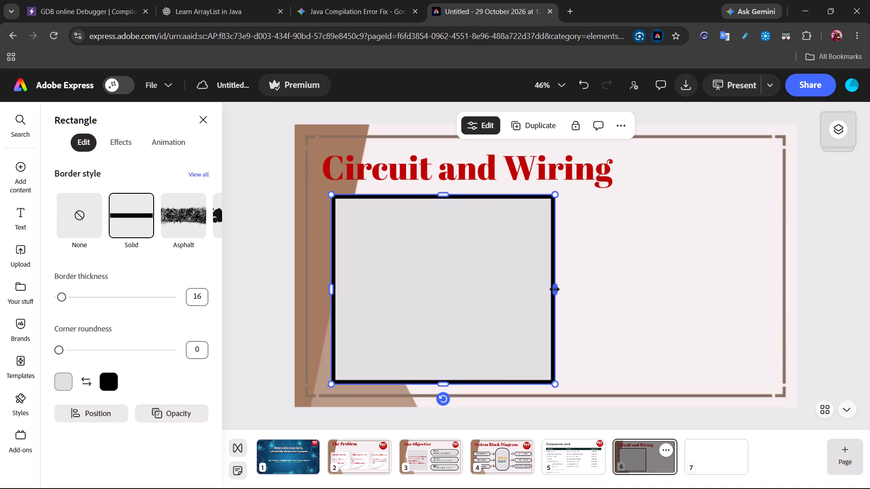
{"action": "left_click_drag", "start_coordinate": [445, 192], "coordinate": [444, 187]}
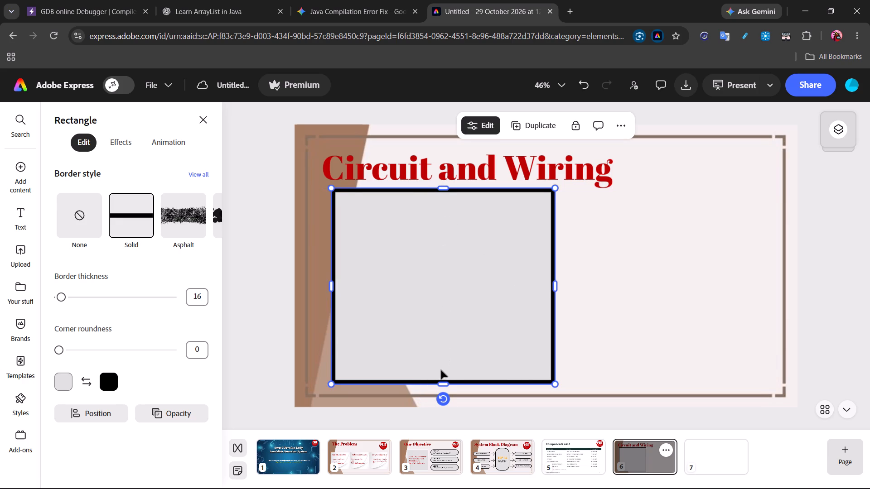
{"action": "left_click", "coordinate": [440, 381]}
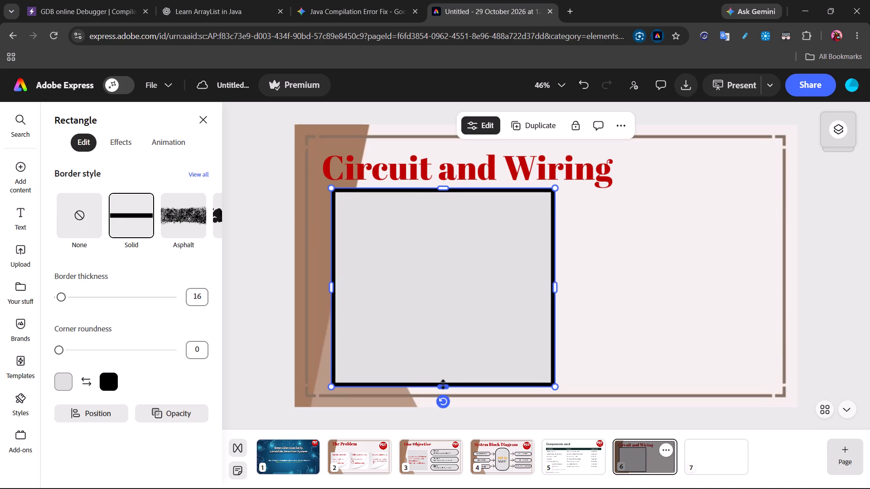
{"action": "left_click", "coordinate": [635, 311]}
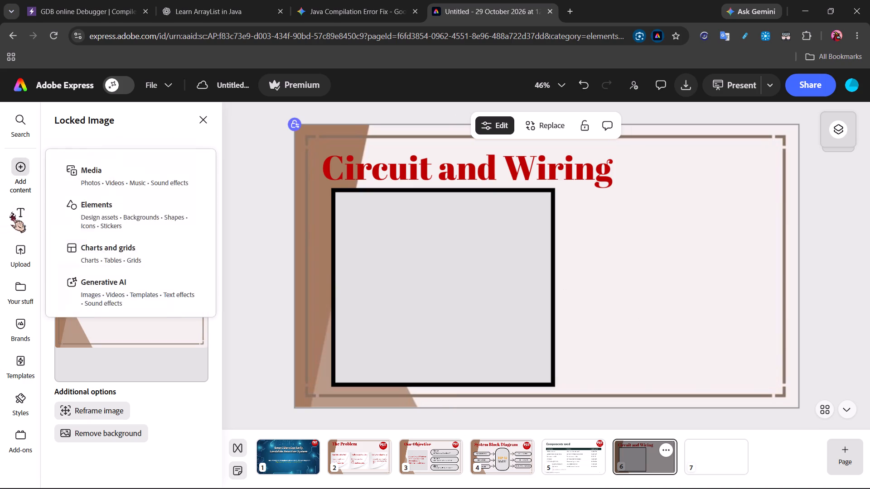
{"action": "left_click", "coordinate": [19, 171]}
{"action": "left_click", "coordinate": [98, 168]}
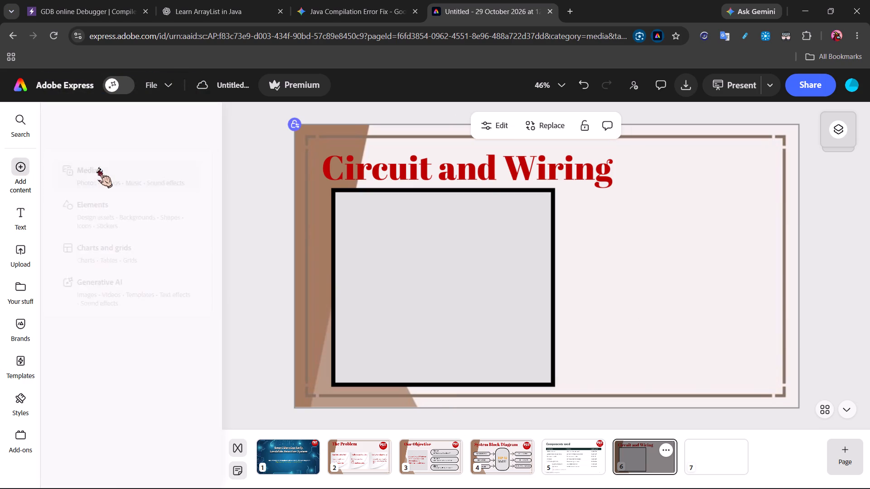
{"action": "left_click", "coordinate": [106, 171]}
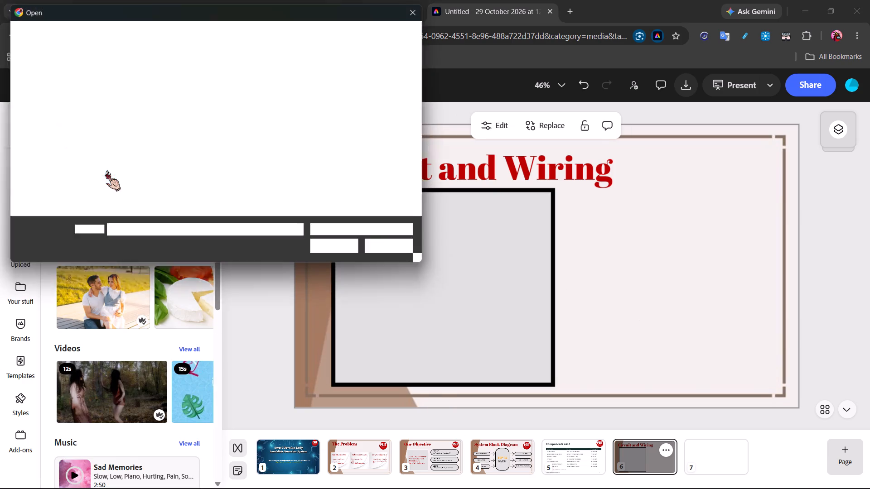
{"action": "scroll", "coordinate": [256, 163], "scroll_direction": "down", "scroll_amount": 20}
{"action": "scroll", "coordinate": [256, 163], "scroll_direction": "down", "scroll_amount": 5}
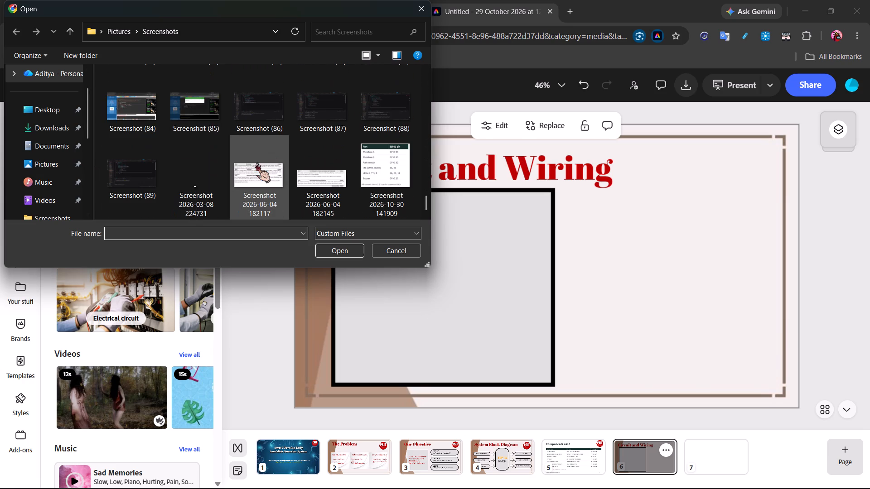
{"action": "left_click", "coordinate": [397, 167]}
{"action": "left_click", "coordinate": [349, 247]}
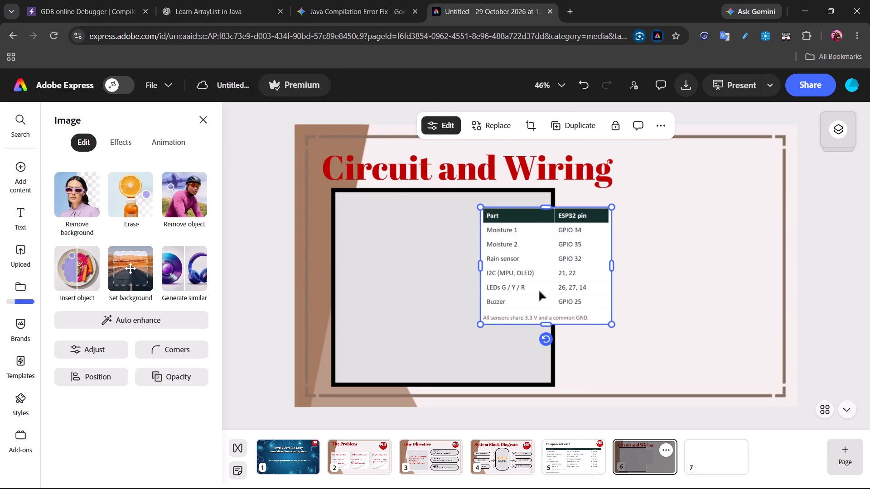
Move the ESP32 pin table image beside the rectangle and enlarge it to fill the space inside the page 6 frame.
{"action": "left_click_drag", "start_coordinate": [539, 291], "coordinate": [656, 291]}
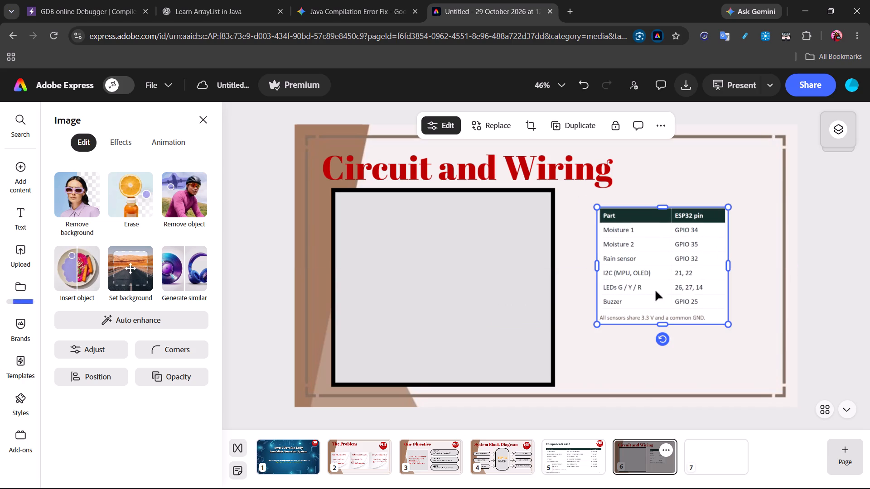
{"action": "left_click_drag", "start_coordinate": [727, 326], "coordinate": [776, 366]}
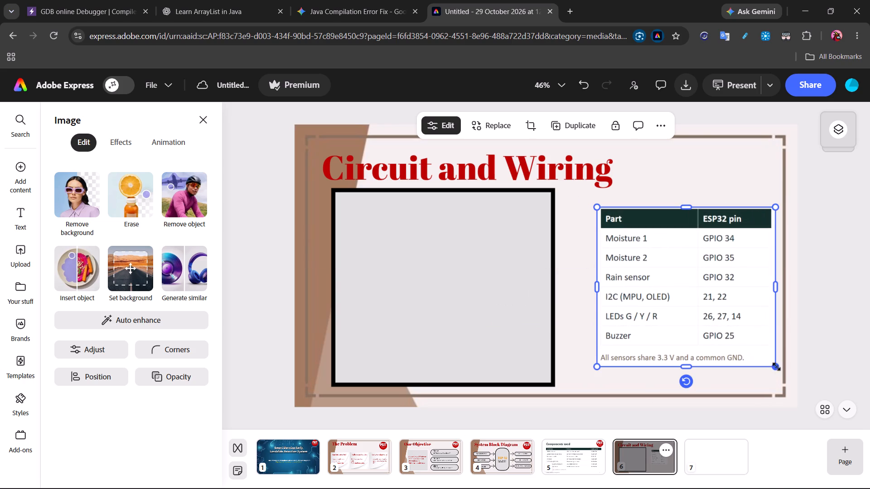
{"action": "left_click_drag", "start_coordinate": [695, 322], "coordinate": [681, 315]}
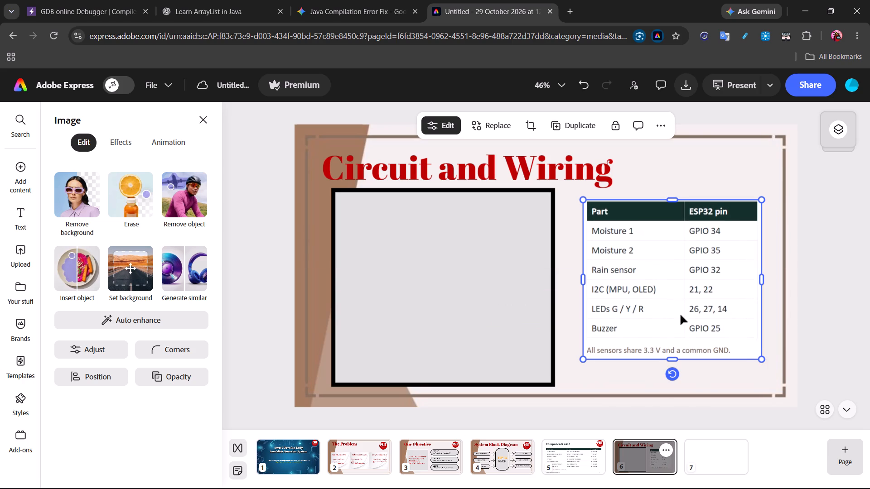
{"action": "left_click_drag", "start_coordinate": [765, 361], "coordinate": [785, 376]}
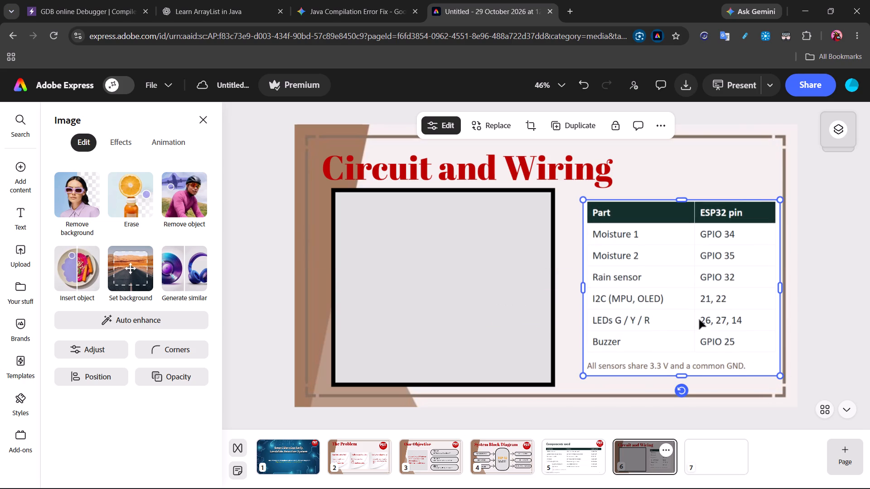
{"action": "left_click_drag", "start_coordinate": [699, 320], "coordinate": [691, 315]}
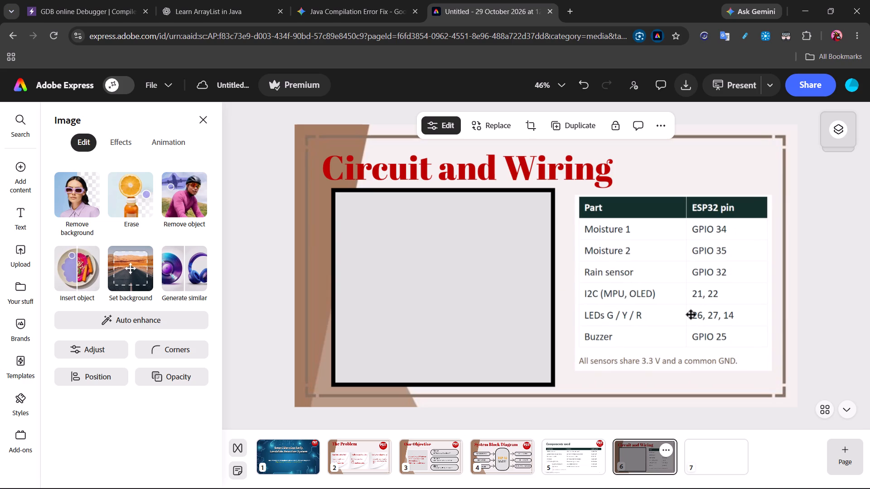
{"action": "left_click_drag", "start_coordinate": [691, 315], "coordinate": [691, 317]}
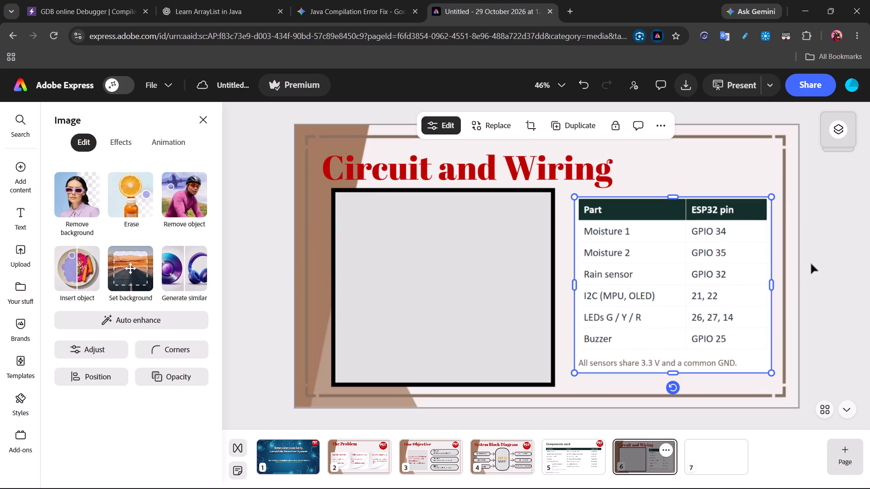
{"action": "left_click", "coordinate": [817, 264]}
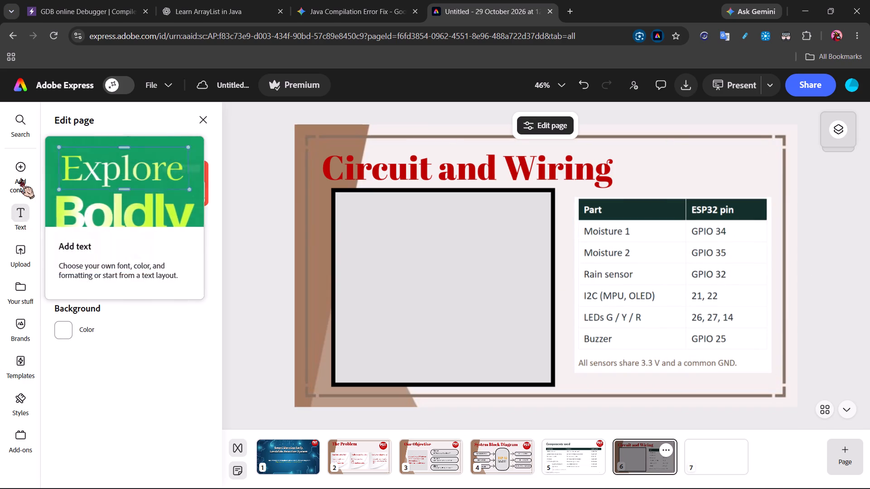
Add the PSIT logo from the previously uploaded files to page 6 and remove its background.
{"action": "left_click", "coordinate": [16, 287]}
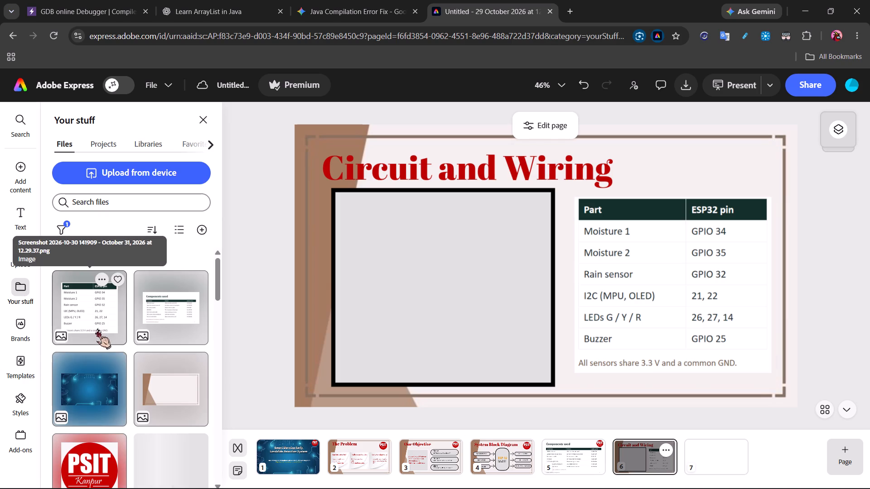
{"action": "left_click", "coordinate": [83, 454]}
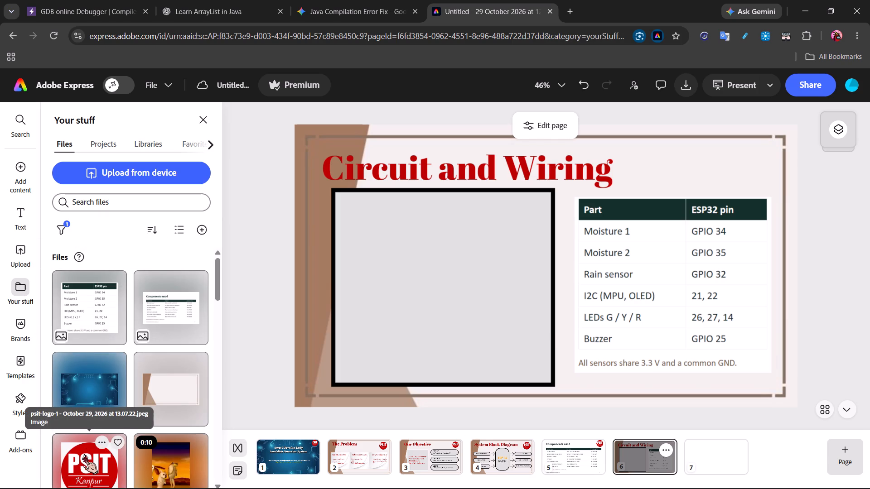
{"action": "left_click", "coordinate": [532, 273]}
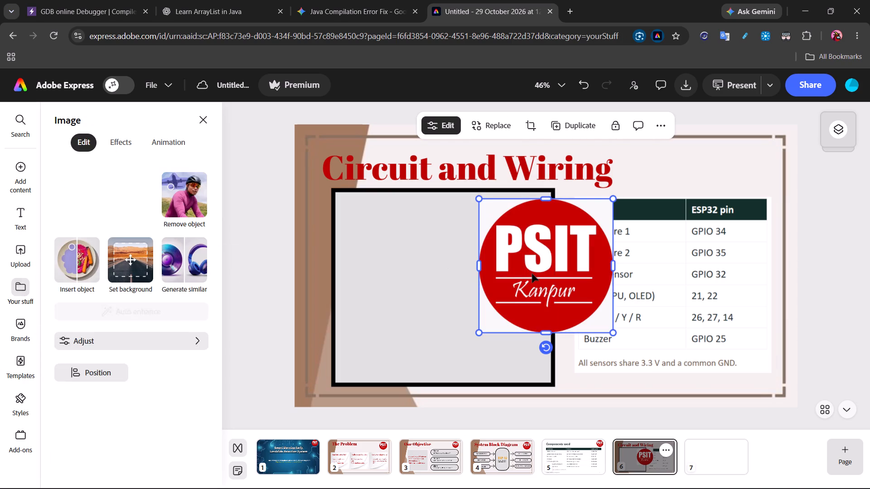
{"action": "left_click", "coordinate": [70, 194]}
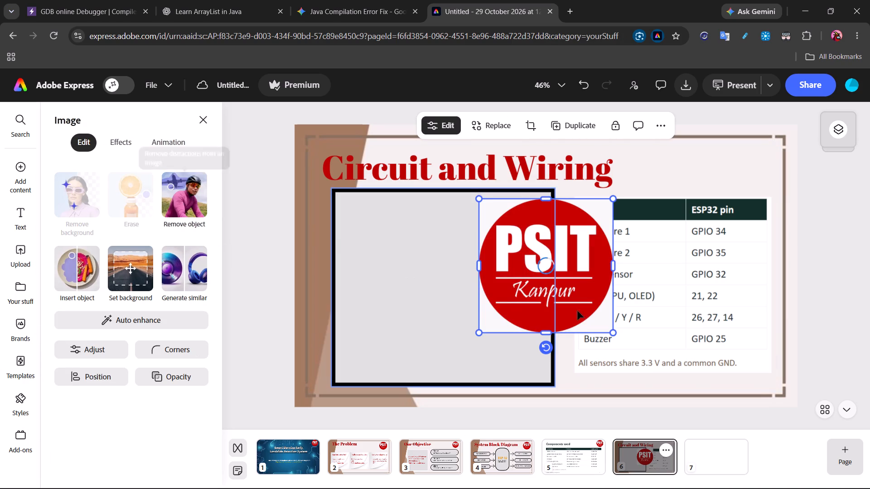
Shrink the PSIT logo and place it in the page's upper-right corner, above the pin table and level with the title.
{"action": "left_click_drag", "start_coordinate": [611, 334], "coordinate": [604, 330]}
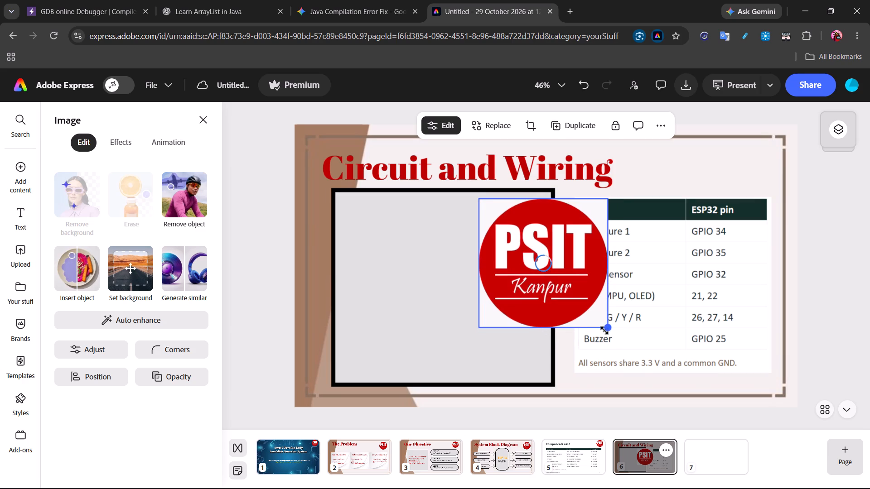
{"action": "left_click_drag", "start_coordinate": [604, 330], "coordinate": [540, 277]}
{"action": "left_click_drag", "start_coordinate": [520, 233], "coordinate": [740, 167]}
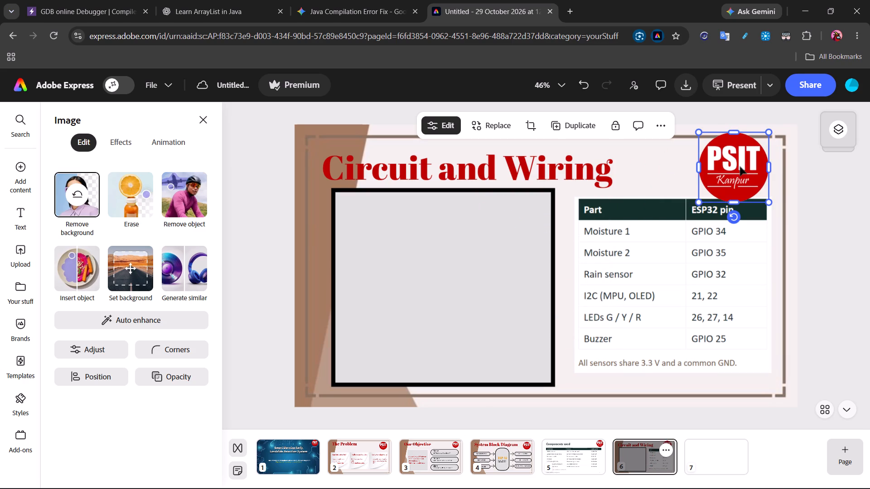
{"action": "left_click_drag", "start_coordinate": [768, 202], "coordinate": [752, 189]}
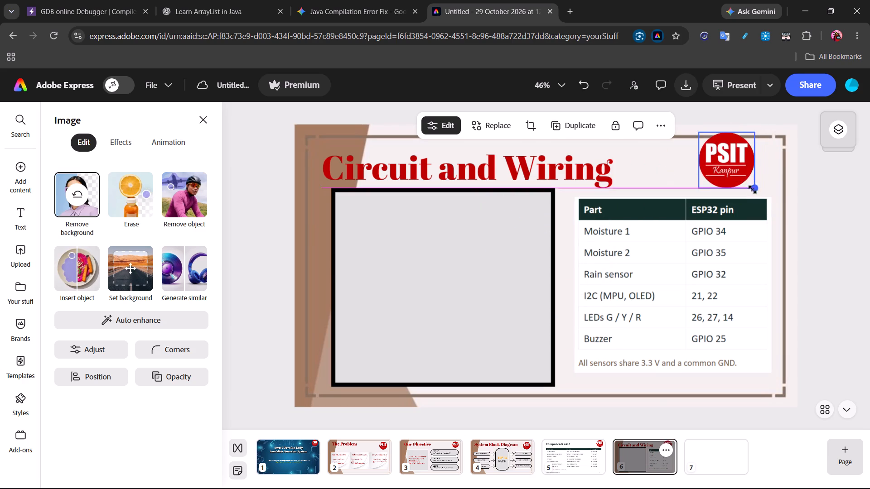
{"action": "left_click_drag", "start_coordinate": [752, 189], "coordinate": [744, 183]}
{"action": "left_click_drag", "start_coordinate": [722, 157], "coordinate": [749, 163]}
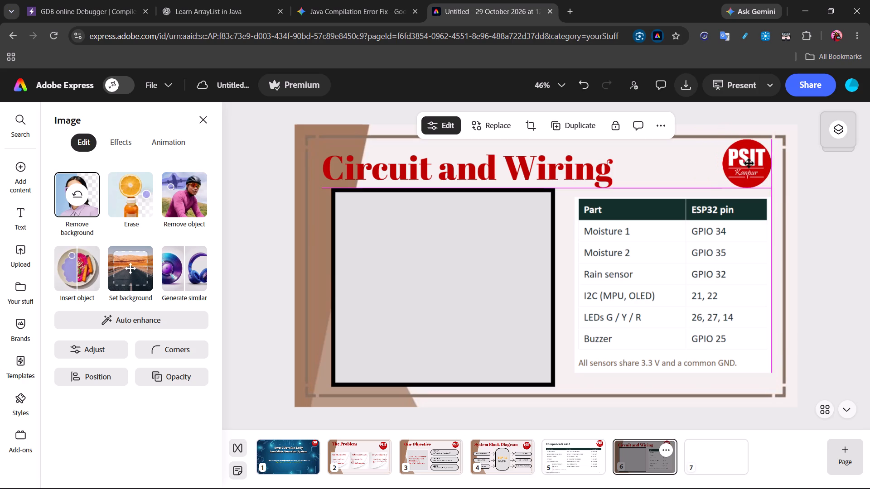
{"action": "left_click_drag", "start_coordinate": [749, 163], "coordinate": [752, 168]}
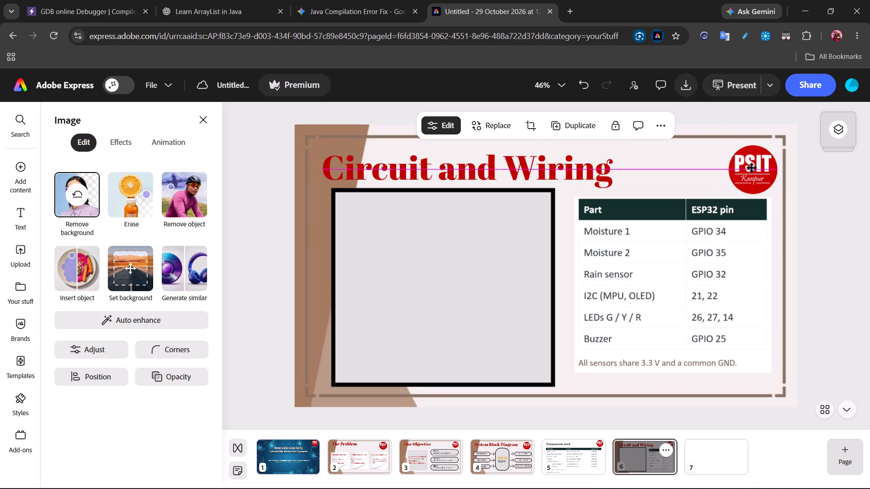
{"action": "left_click_drag", "start_coordinate": [752, 168], "coordinate": [754, 168]}
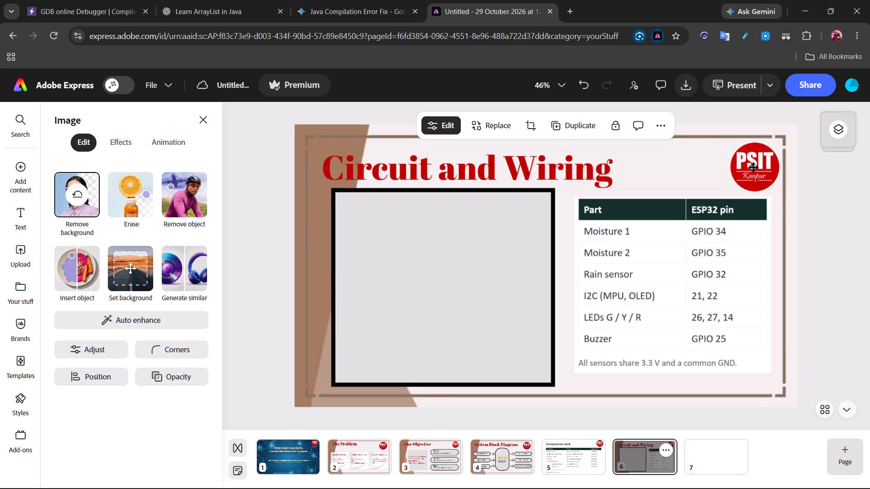
{"action": "left_click_drag", "start_coordinate": [754, 168], "coordinate": [751, 168]}
{"action": "left_click", "coordinate": [814, 197]}
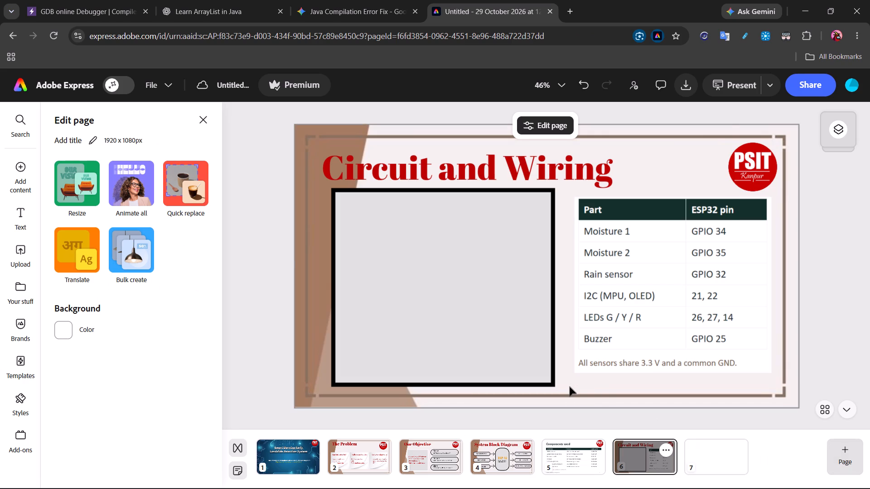
Check slide 7 of the example presentation in WPS Office, and add the title "How the Logic works" to page 7 in Adobe Express.
{"action": "key", "text": "alt+Tab"}
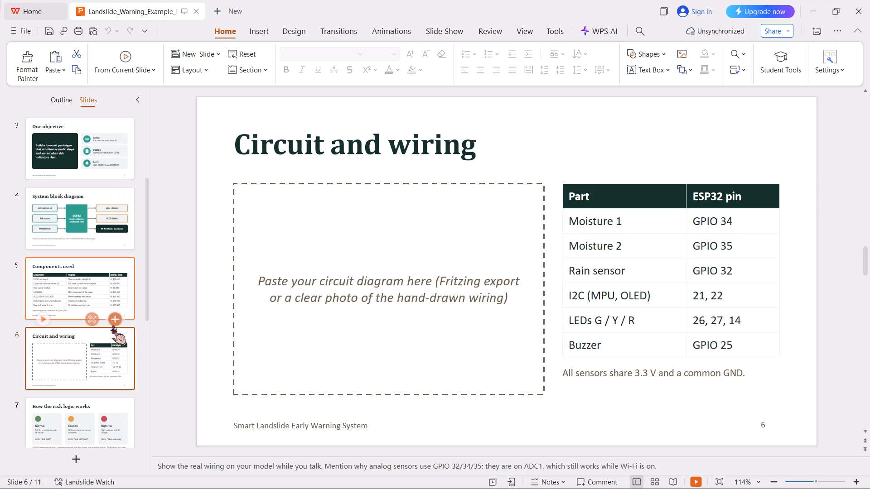
{"action": "key", "text": "Down"}
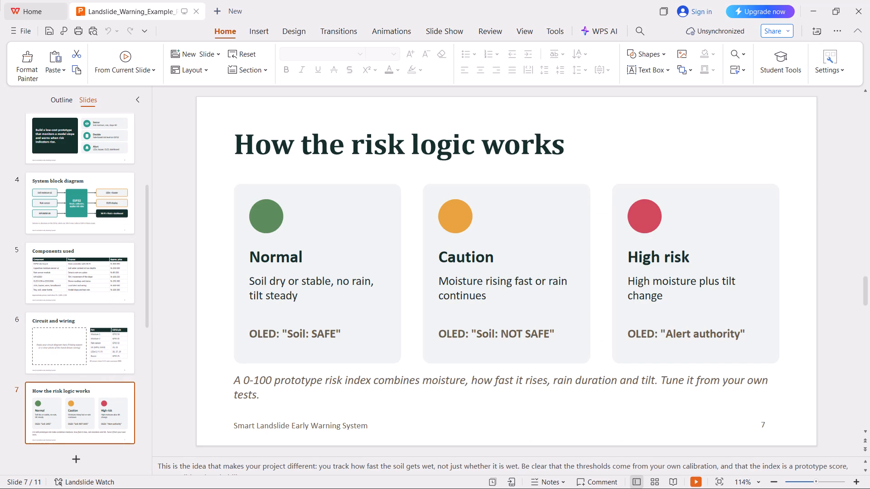
{"action": "key", "text": "alt+Tab"}
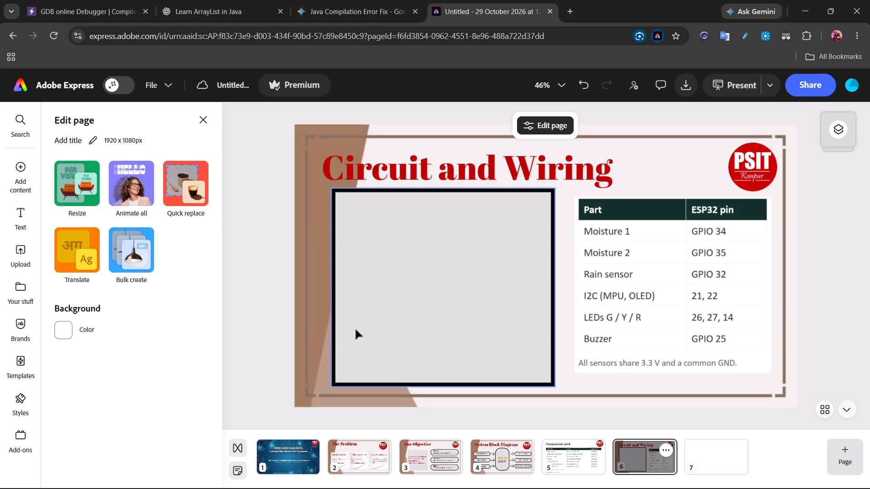
{"action": "left_click", "coordinate": [714, 452]}
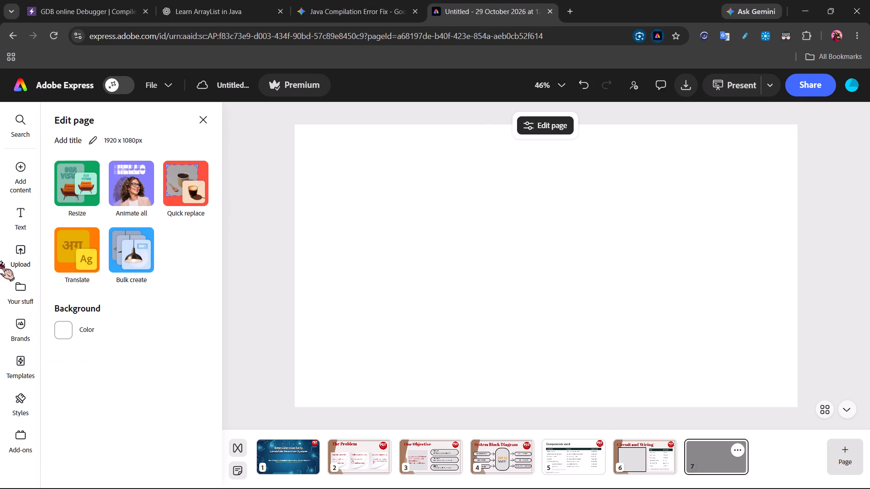
{"action": "left_click", "coordinate": [11, 211]}
{"action": "left_click", "coordinate": [128, 240]}
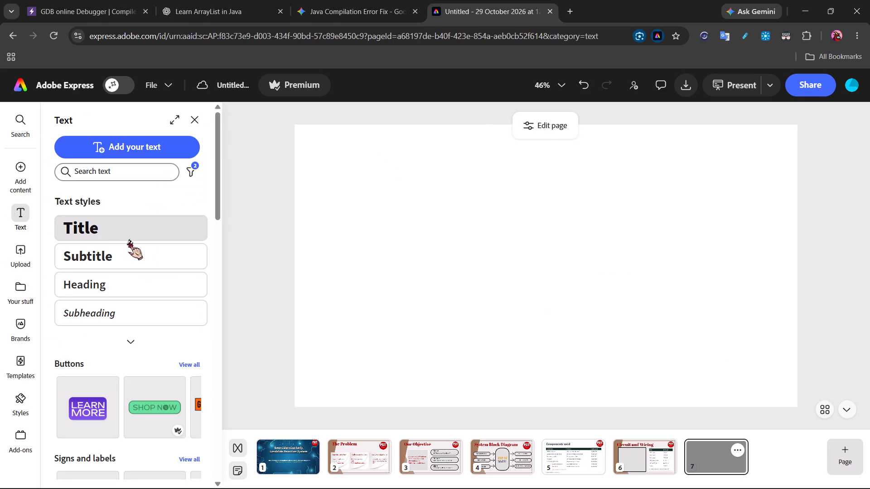
{"action": "key", "text": "BackSpace"}
{"action": "type", "text": "How"}
{"action": "key", "text": "space"}
{"action": "type", "text": "the Logic"}
{"action": "key", "text": "space"}
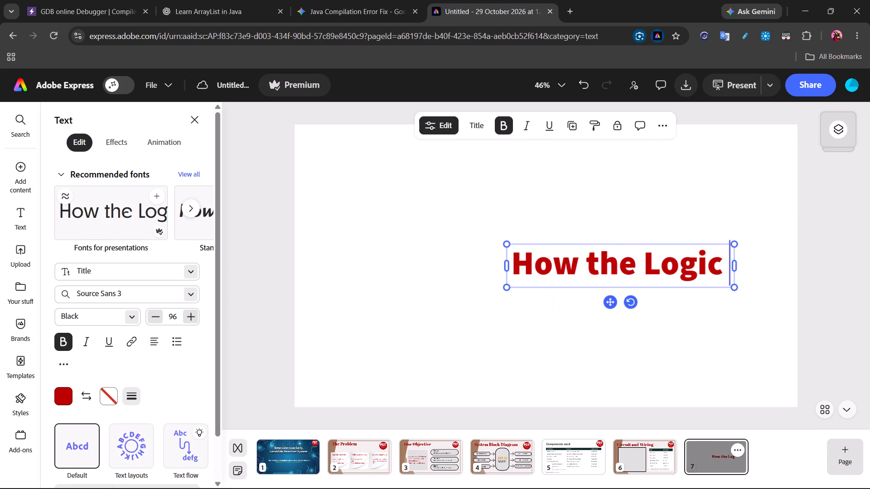
{"action": "type", "text": "worl"}
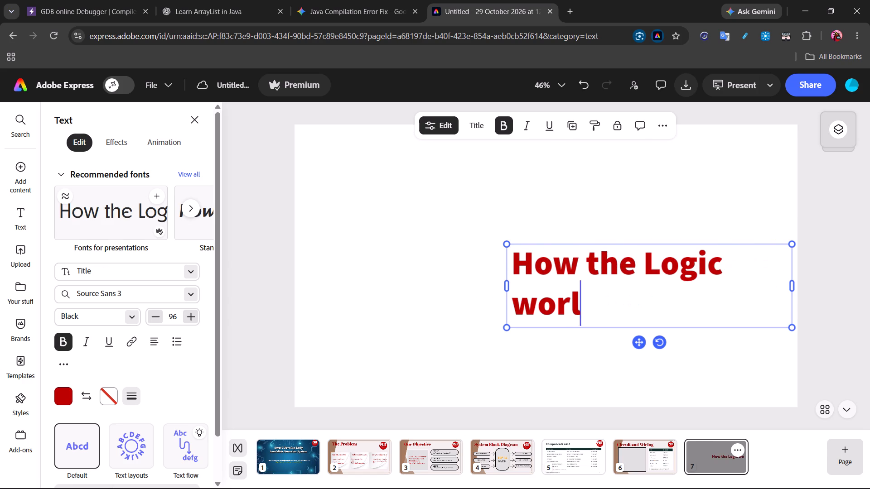
{"action": "key", "text": "BackSpace"}
{"action": "type", "text": "ks"}
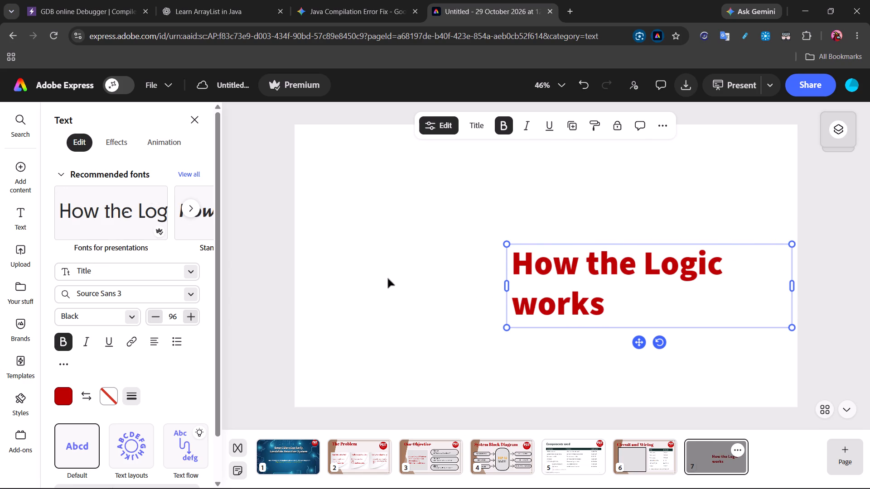
Widen the page 7 title's text box so the title fits on one line, and move it to the page's upper-left area.
{"action": "left_click_drag", "start_coordinate": [640, 346], "coordinate": [475, 339]}
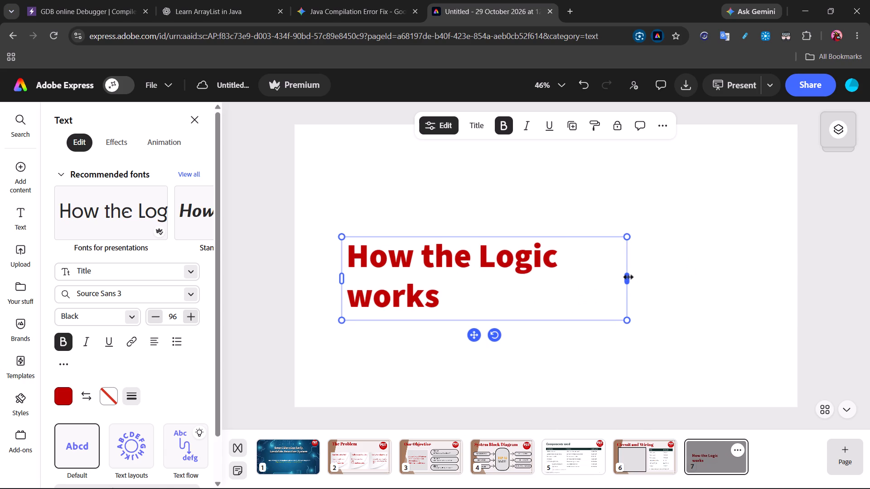
{"action": "left_click_drag", "start_coordinate": [628, 277], "coordinate": [693, 273]}
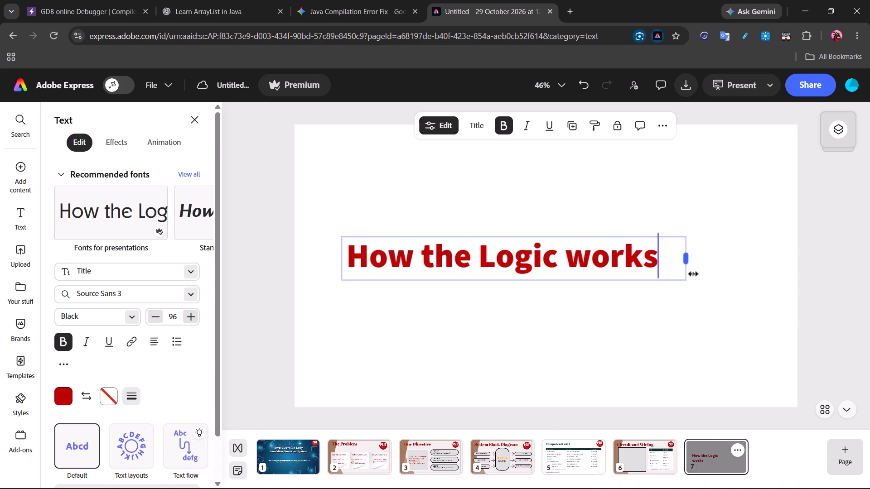
{"action": "left_click_drag", "start_coordinate": [693, 273], "coordinate": [697, 273]}
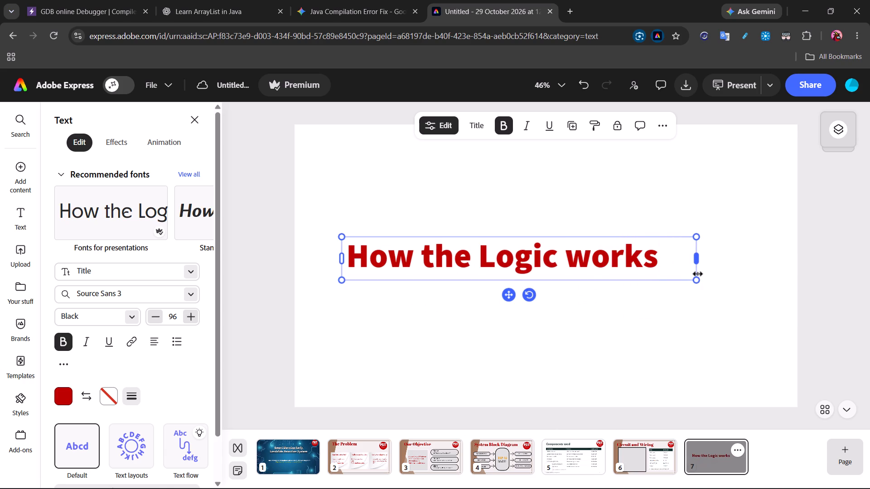
{"action": "left_click_drag", "start_coordinate": [514, 296], "coordinate": [483, 228]}
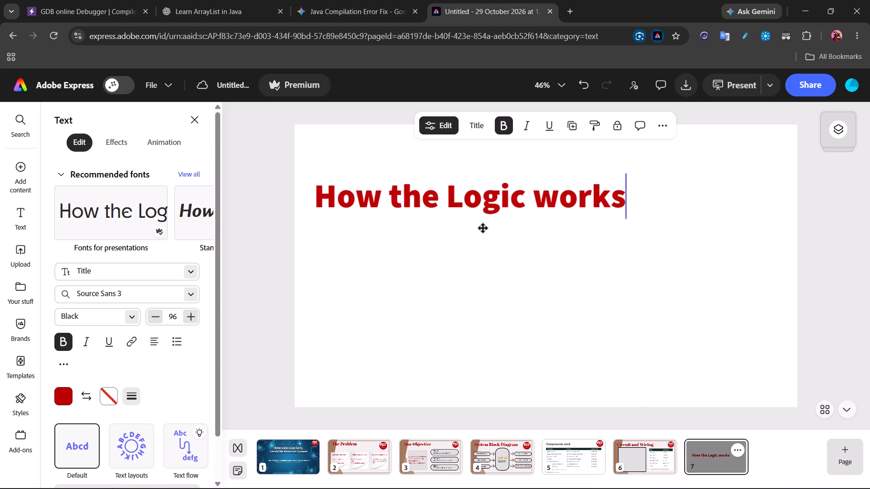
{"action": "left_click_drag", "start_coordinate": [483, 228], "coordinate": [475, 202]}
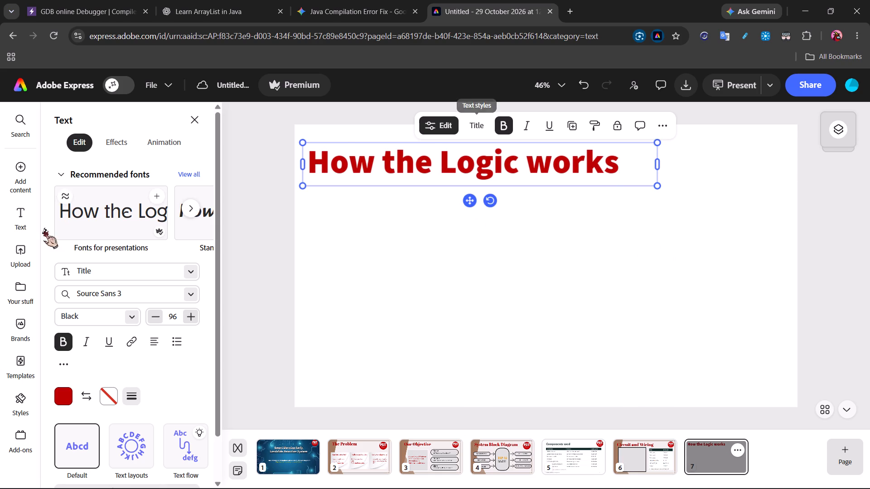
Add the brown-bordered background image from the uploaded files to page 7 and align it with the page's upper-left corner.
{"action": "left_click", "coordinate": [18, 287]}
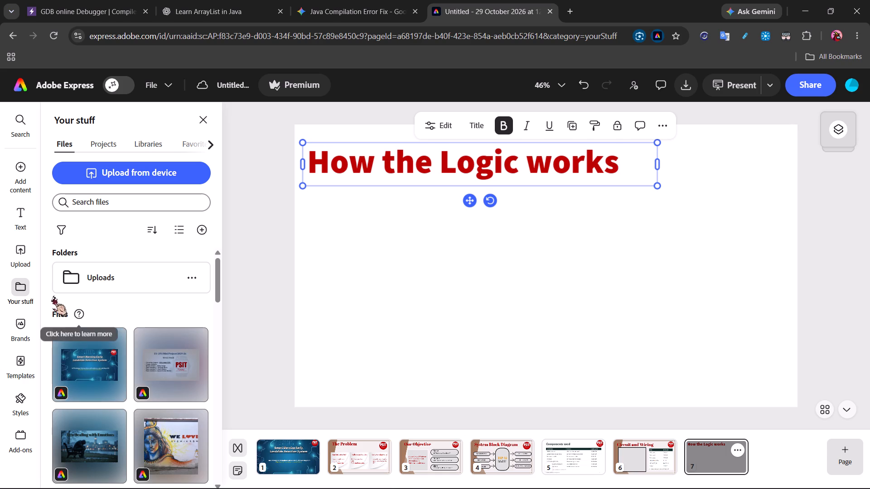
{"action": "left_click", "coordinate": [108, 278]}
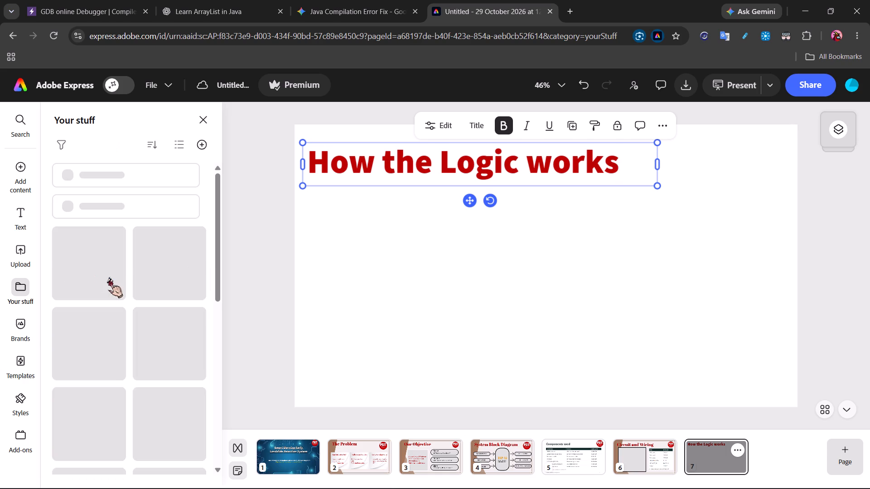
{"action": "left_click", "coordinate": [170, 302]}
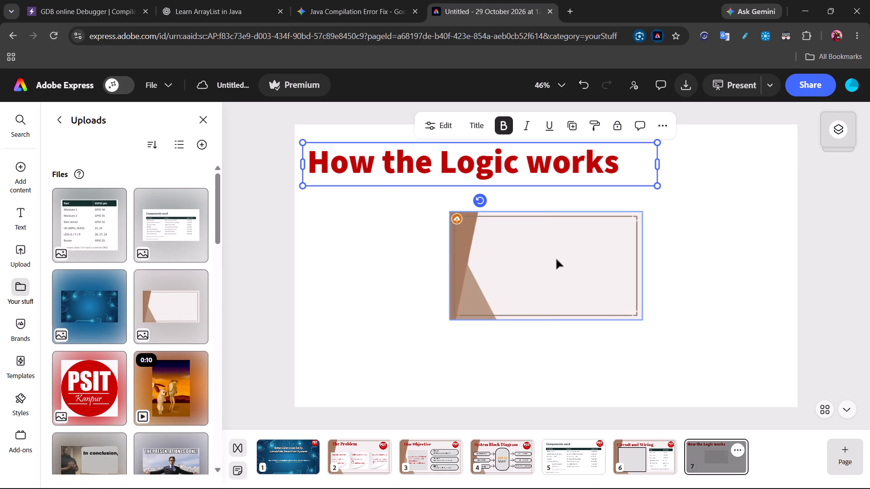
{"action": "left_click_drag", "start_coordinate": [556, 259], "coordinate": [400, 174]}
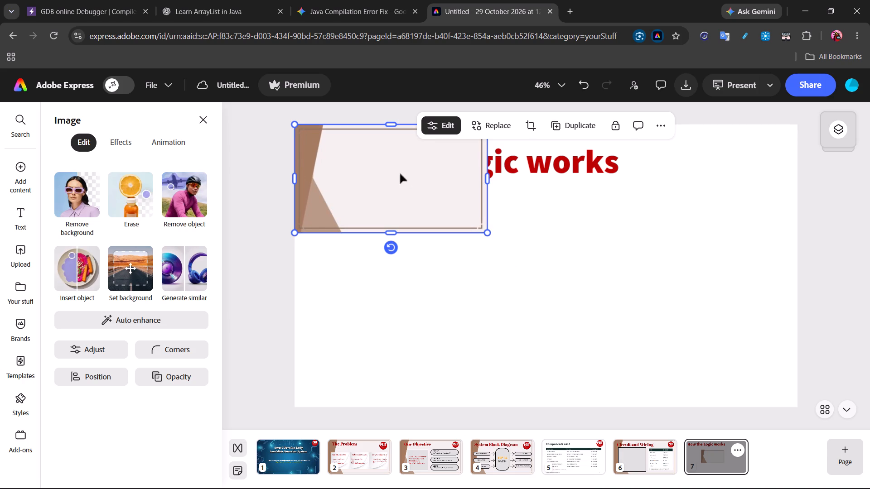
Move the background image behind the title in the layer order and enlarge it to fill page 7.
{"action": "left_click", "coordinate": [838, 133]}
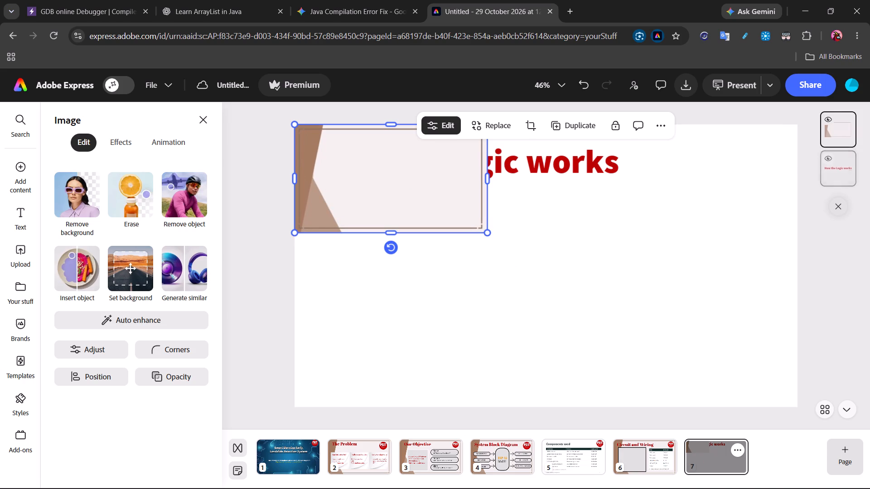
{"action": "left_click", "coordinate": [839, 176]}
{"action": "left_click_drag", "start_coordinate": [847, 134], "coordinate": [851, 187]}
{"action": "left_click_drag", "start_coordinate": [488, 232], "coordinate": [791, 363]}
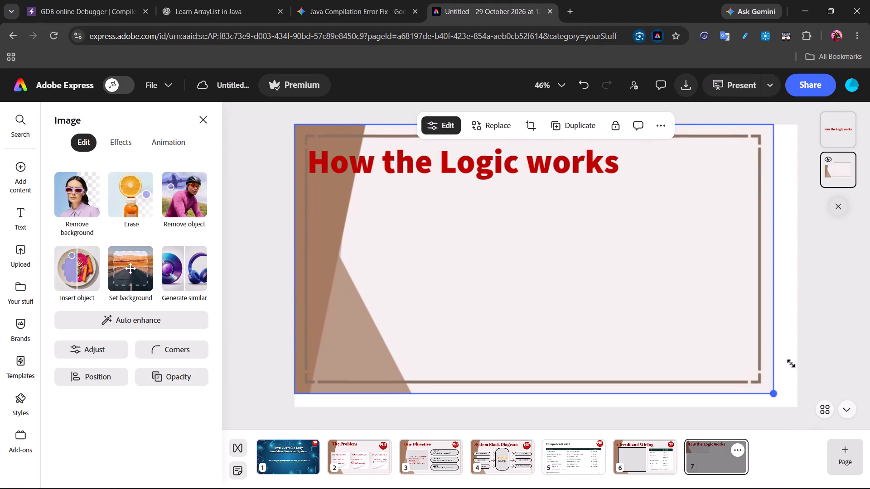
{"action": "left_click_drag", "start_coordinate": [791, 363], "coordinate": [815, 374]}
{"action": "left_click", "coordinate": [845, 317]}
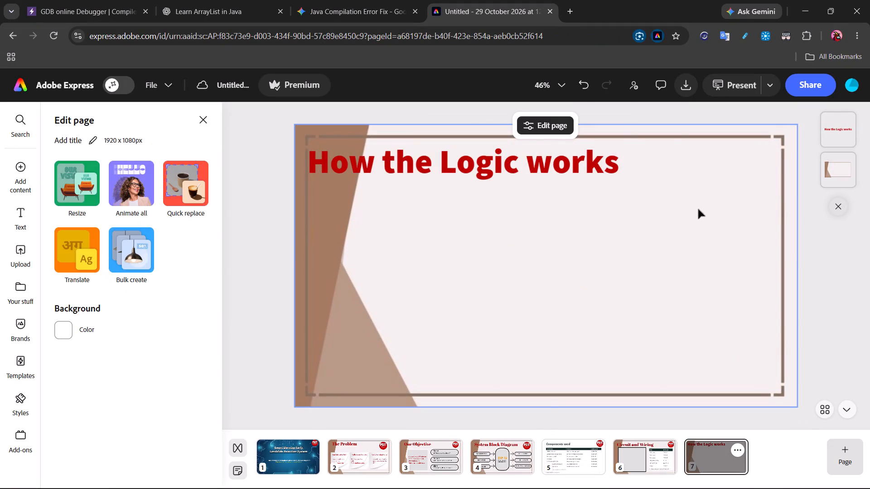
Lock page 7's background image while still allowing image replacement.
{"action": "left_click", "coordinate": [674, 217]}
{"action": "left_click", "coordinate": [618, 130]}
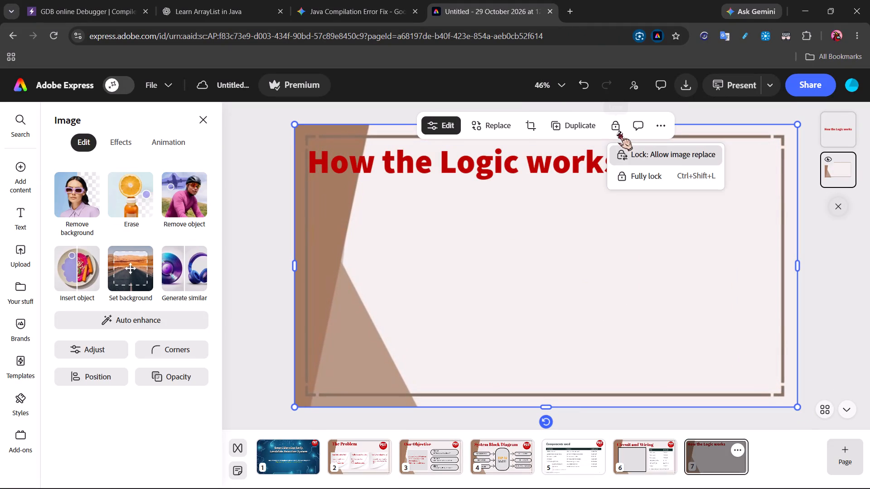
{"action": "left_click", "coordinate": [650, 150]}
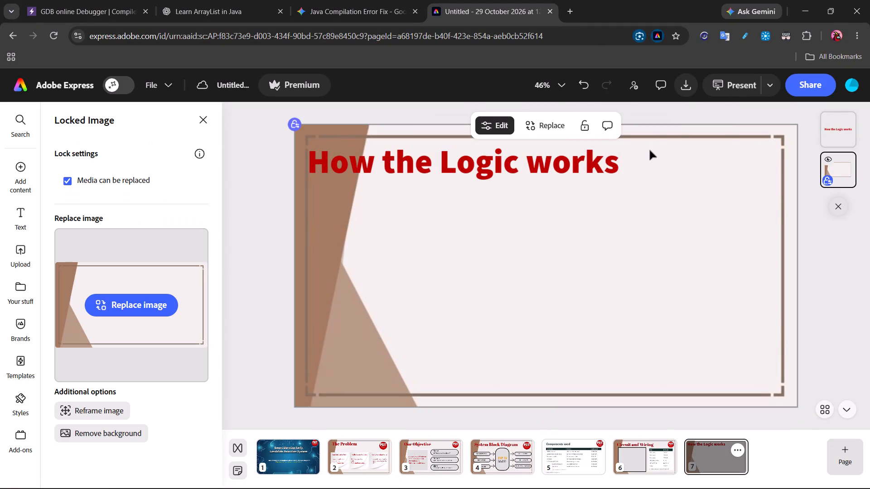
{"action": "left_click", "coordinate": [580, 132]}
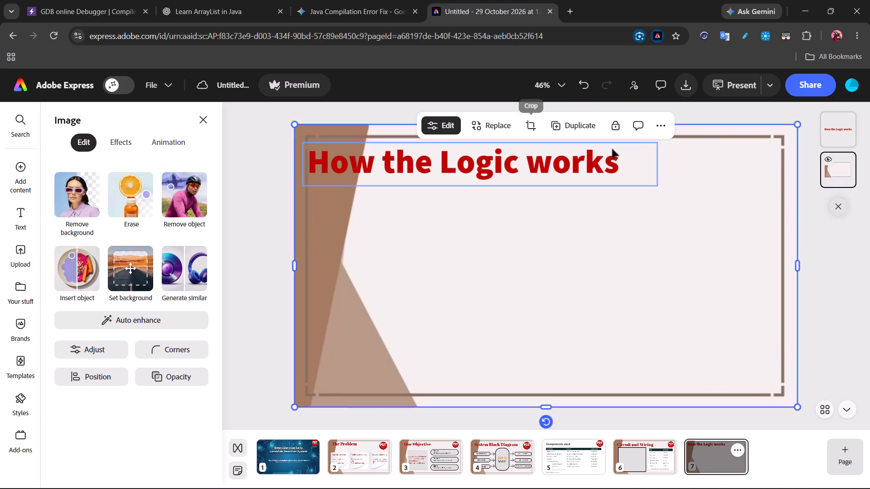
{"action": "left_click", "coordinate": [623, 122]}
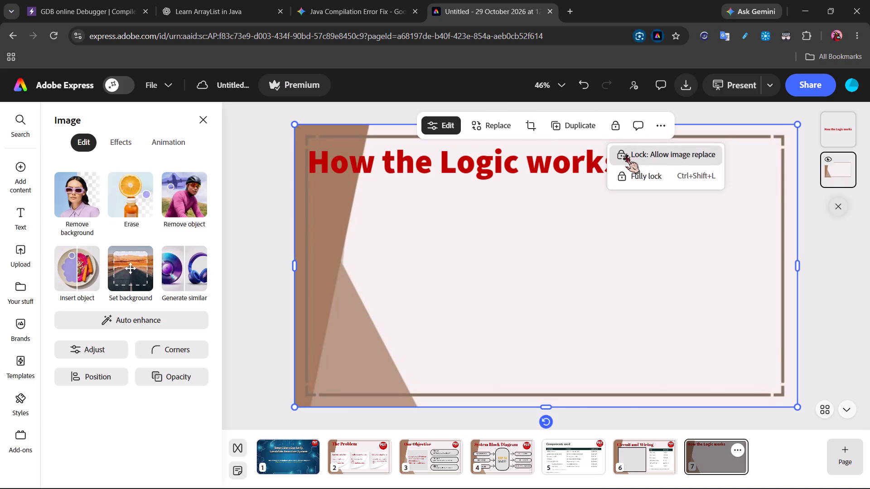
{"action": "left_click", "coordinate": [625, 154]}
{"action": "left_click", "coordinate": [570, 208]}
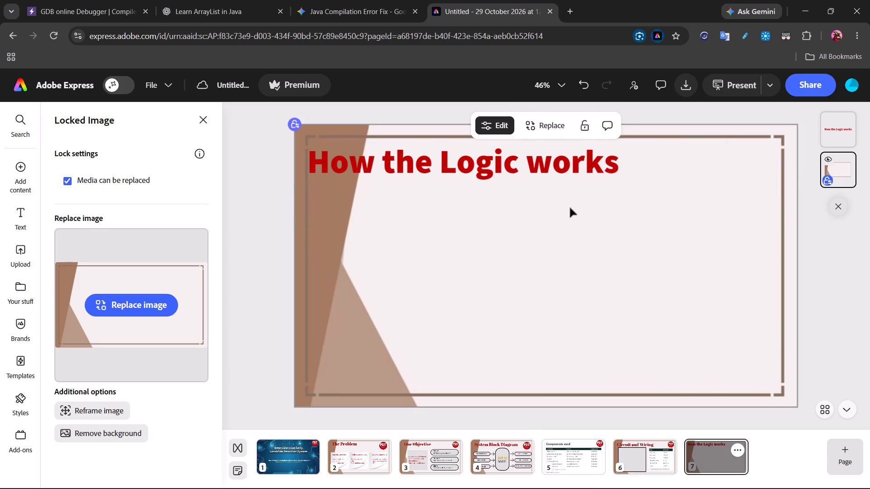
Shift the page 7 title slightly to the right so it sits inside the background's border.
{"action": "left_click", "coordinate": [826, 133]}
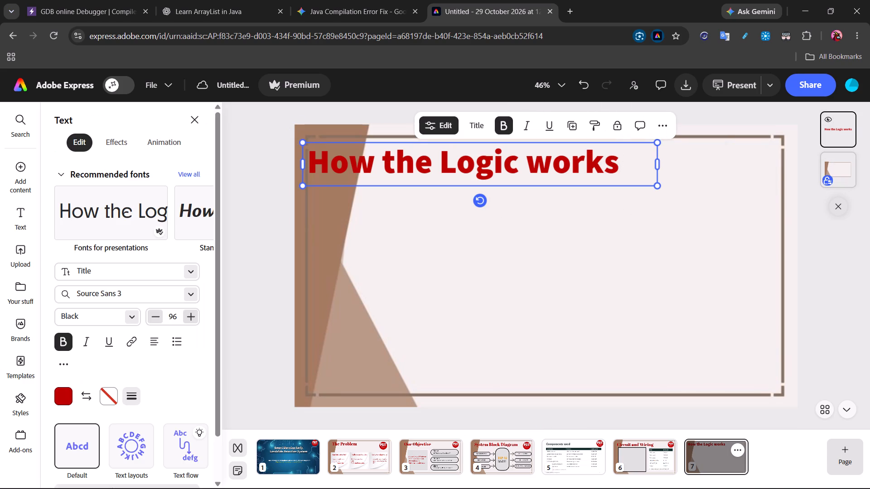
{"action": "left_click_drag", "start_coordinate": [488, 172], "coordinate": [515, 167]}
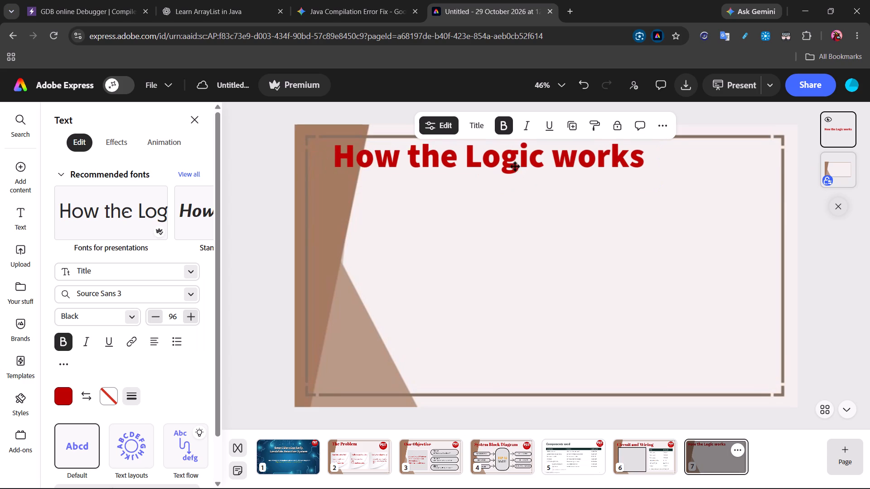
{"action": "left_click_drag", "start_coordinate": [515, 167], "coordinate": [502, 172]}
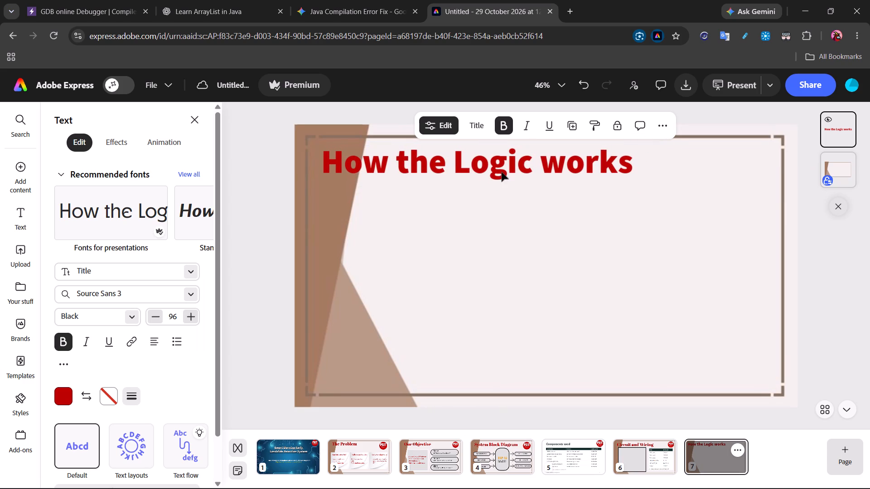
Change the font of the "How the Logic works" title to Abril Fatface.
{"action": "left_click", "coordinate": [166, 294]}
{"action": "key", "text": "BackSpace"}
{"action": "type", "text": "Abril"}
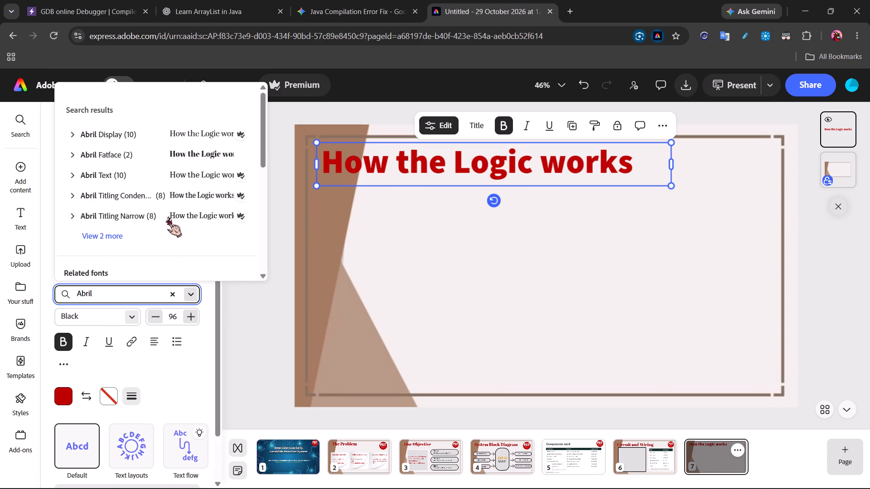
{"action": "left_click", "coordinate": [169, 151]}
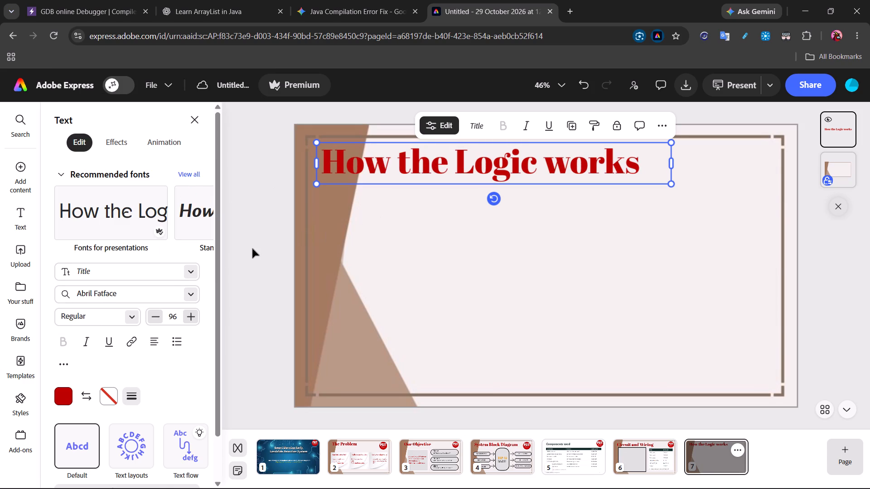
{"action": "left_click", "coordinate": [629, 220]}
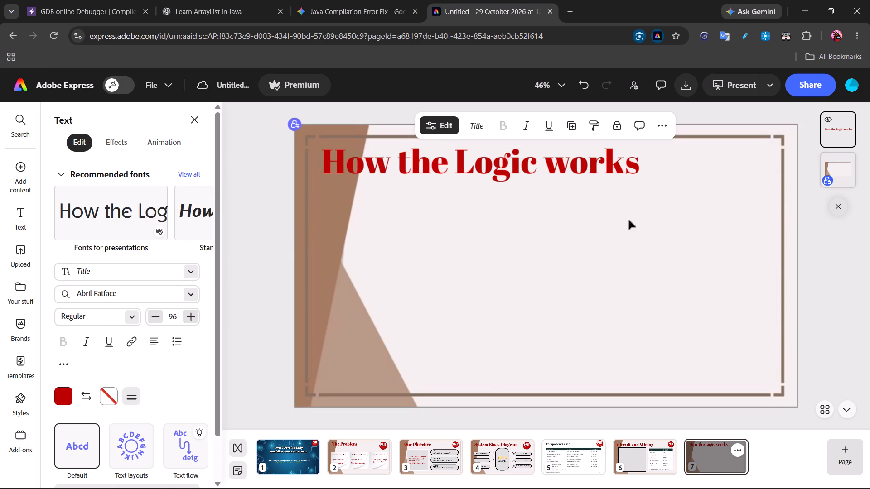
Add the PSIT logo from the uploaded files to page 7 and remove its background.
{"action": "left_click", "coordinate": [14, 260]}
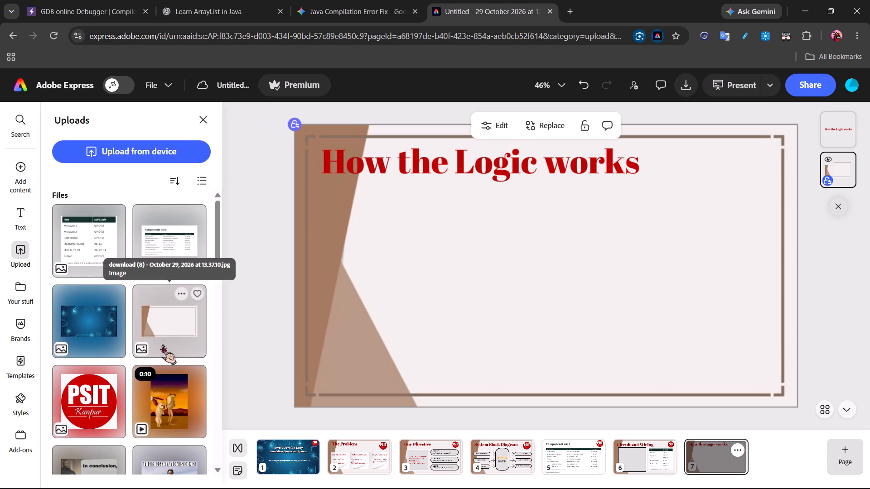
{"action": "left_click", "coordinate": [94, 397]}
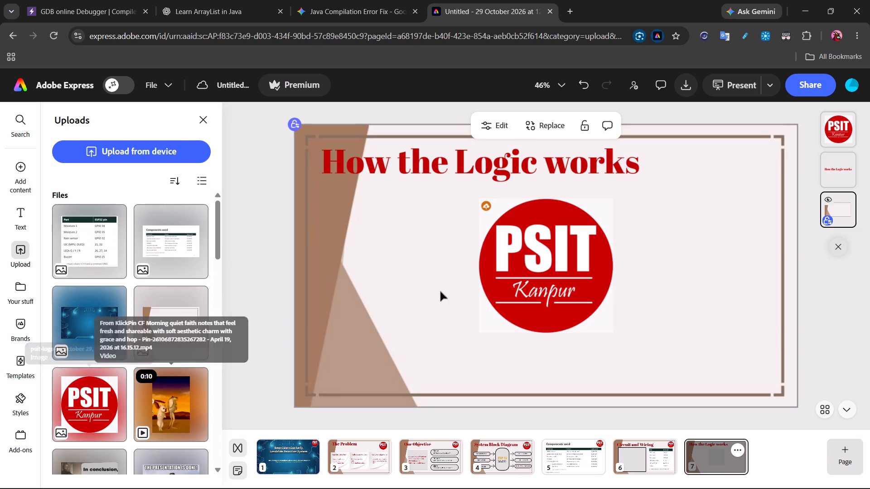
{"action": "left_click", "coordinate": [517, 287]}
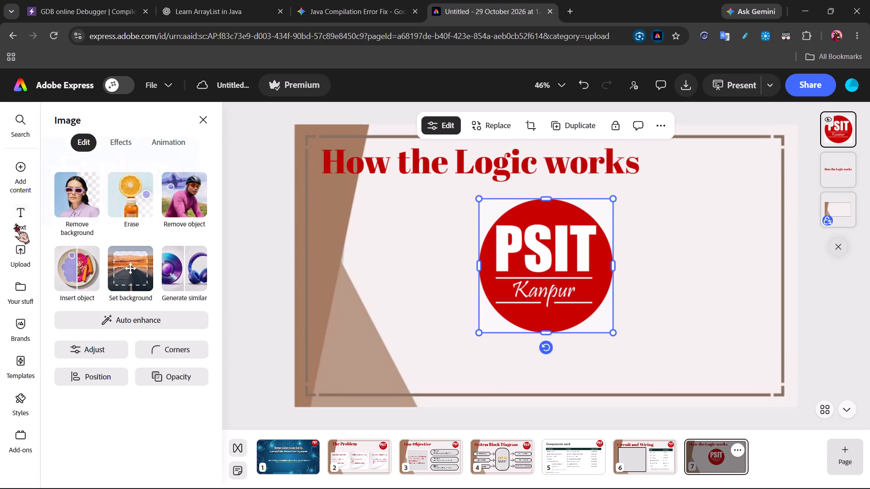
{"action": "left_click", "coordinate": [91, 209]}
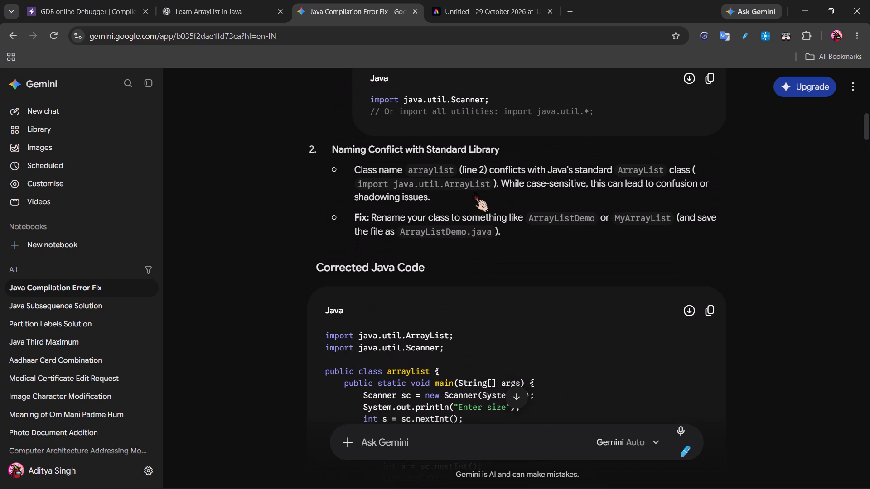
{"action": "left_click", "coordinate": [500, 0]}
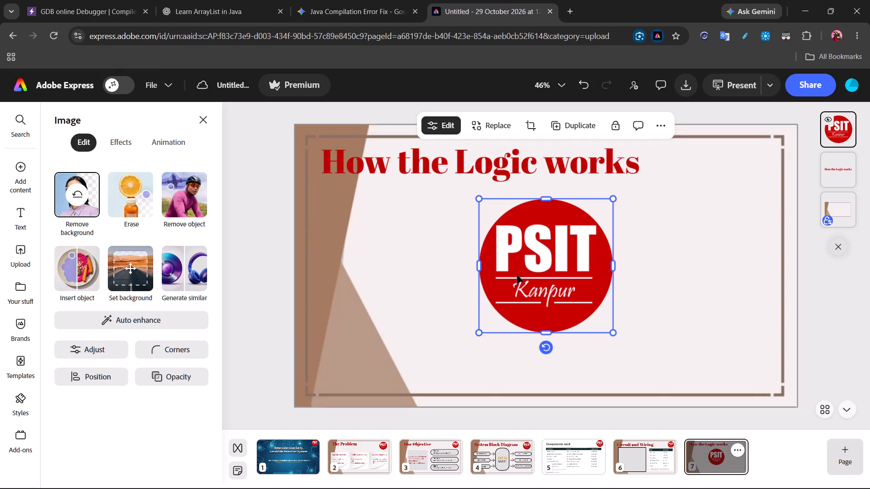
Shrink the PSIT logo and place it in page 7's upper-right corner, inside the border and beside the title.
{"action": "left_click_drag", "start_coordinate": [614, 334], "coordinate": [540, 263]}
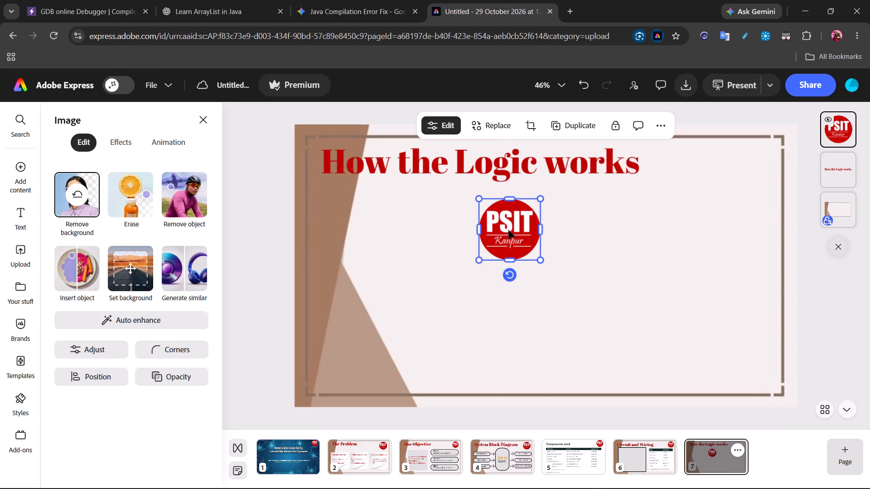
{"action": "left_click_drag", "start_coordinate": [508, 230], "coordinate": [744, 173]}
{"action": "left_click_drag", "start_coordinate": [778, 207], "coordinate": [768, 198]}
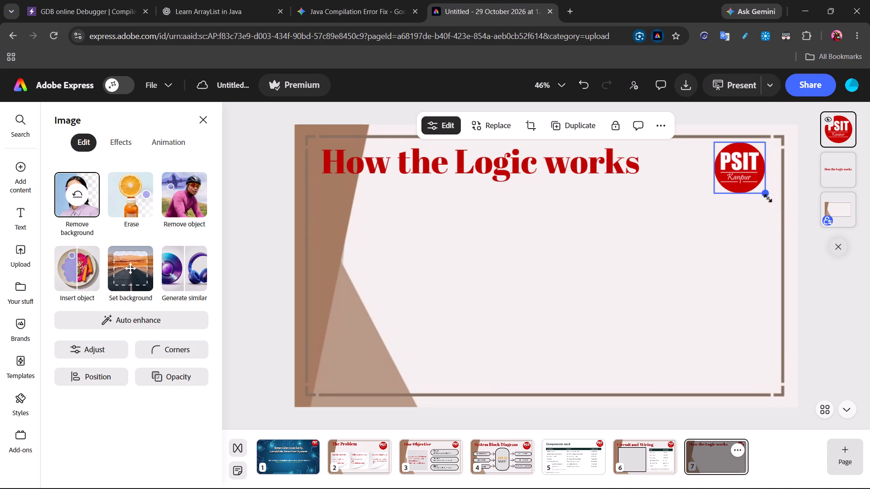
{"action": "left_click_drag", "start_coordinate": [768, 198], "coordinate": [767, 197]}
{"action": "left_click_drag", "start_coordinate": [745, 174], "coordinate": [755, 173]}
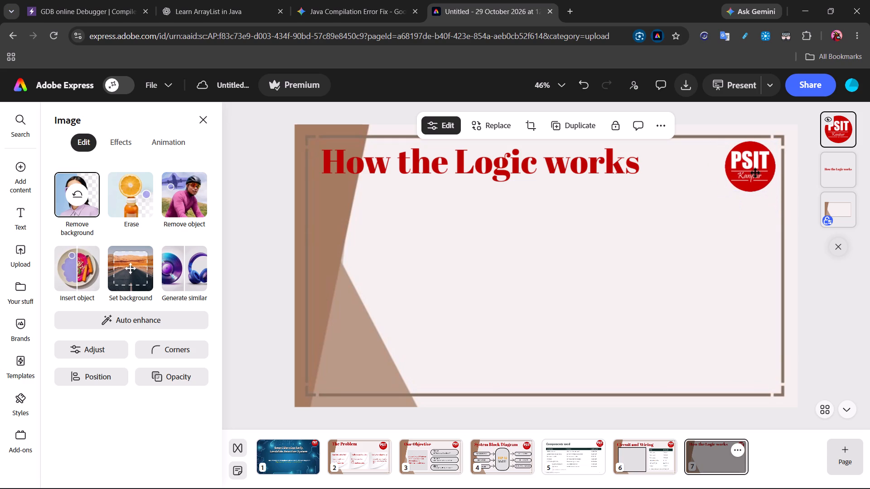
{"action": "left_click_drag", "start_coordinate": [755, 173], "coordinate": [755, 173]}
{"action": "left_click", "coordinate": [755, 173]}
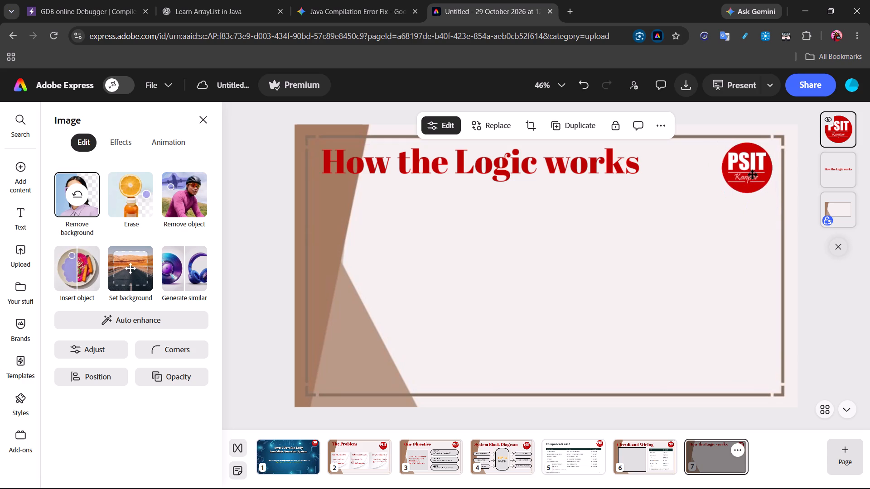
{"action": "left_click", "coordinate": [626, 229]}
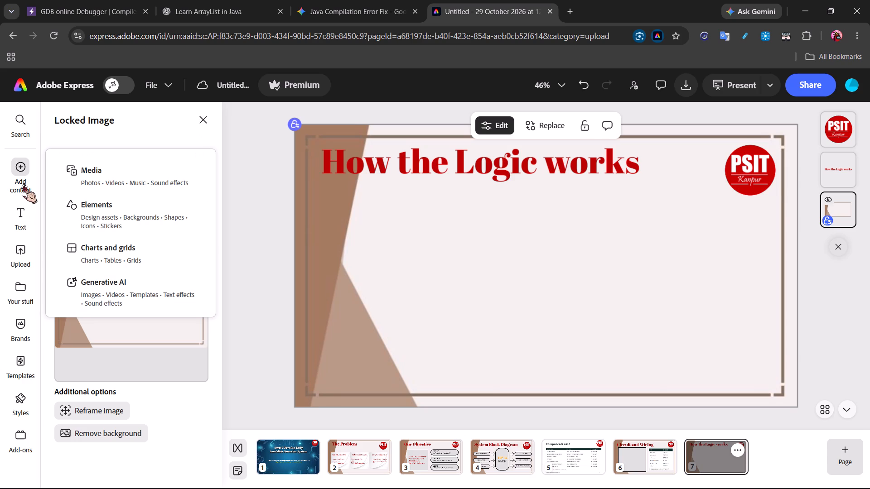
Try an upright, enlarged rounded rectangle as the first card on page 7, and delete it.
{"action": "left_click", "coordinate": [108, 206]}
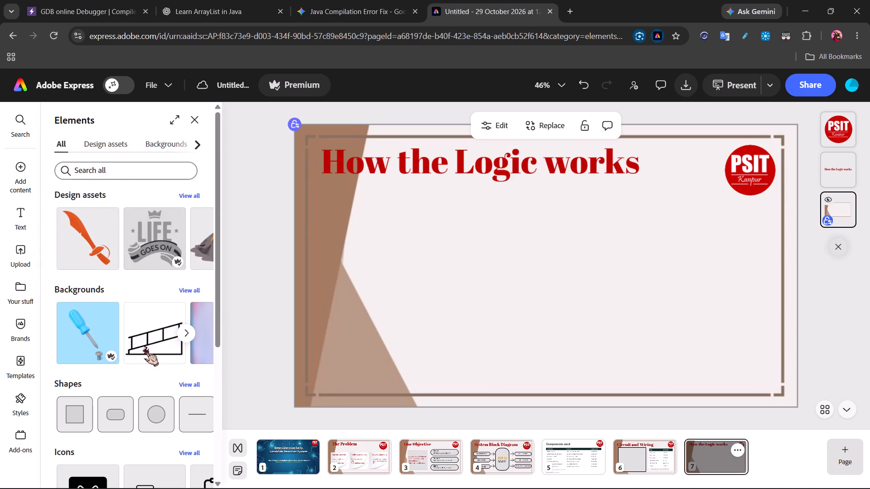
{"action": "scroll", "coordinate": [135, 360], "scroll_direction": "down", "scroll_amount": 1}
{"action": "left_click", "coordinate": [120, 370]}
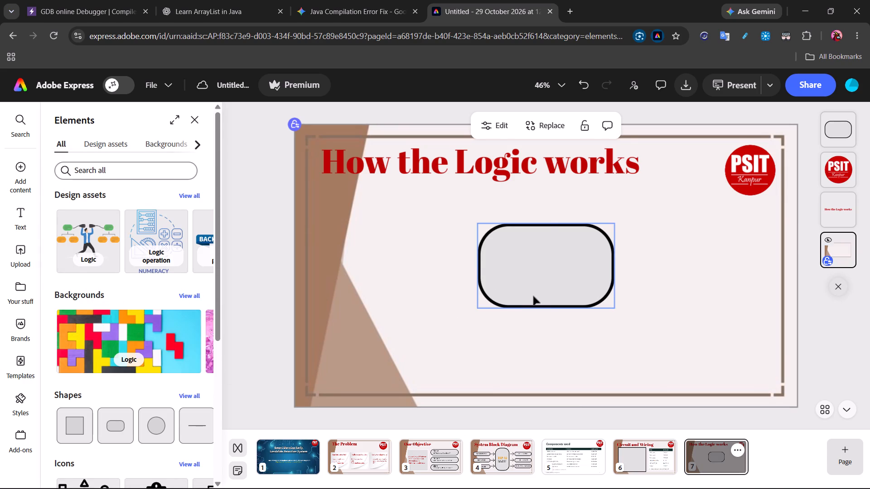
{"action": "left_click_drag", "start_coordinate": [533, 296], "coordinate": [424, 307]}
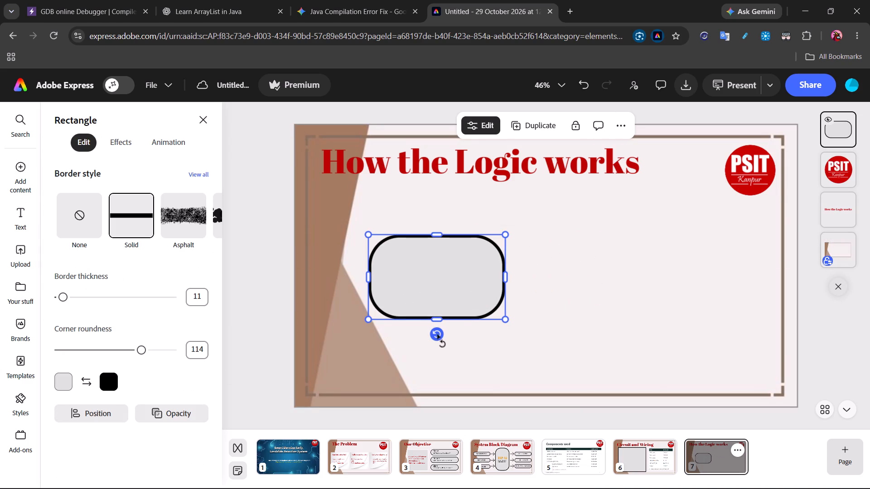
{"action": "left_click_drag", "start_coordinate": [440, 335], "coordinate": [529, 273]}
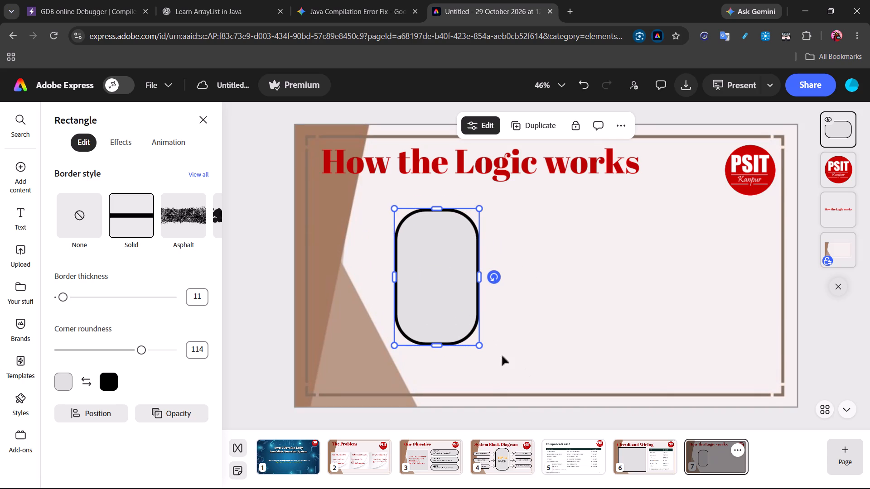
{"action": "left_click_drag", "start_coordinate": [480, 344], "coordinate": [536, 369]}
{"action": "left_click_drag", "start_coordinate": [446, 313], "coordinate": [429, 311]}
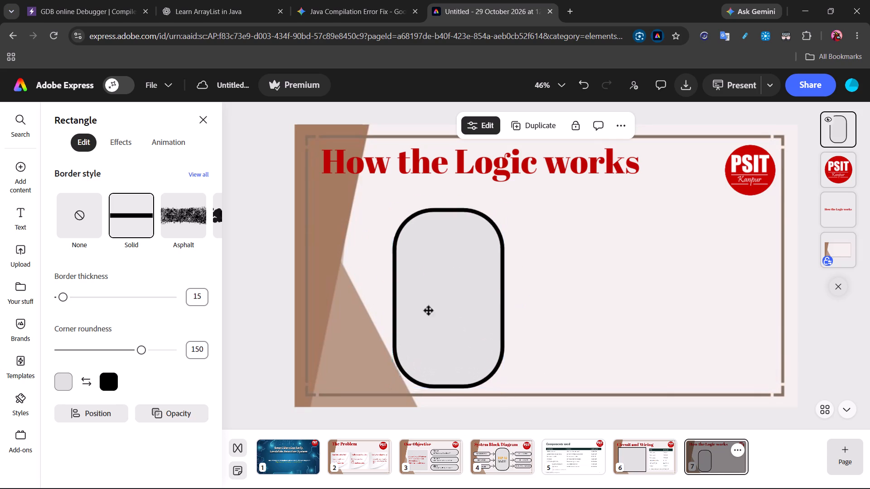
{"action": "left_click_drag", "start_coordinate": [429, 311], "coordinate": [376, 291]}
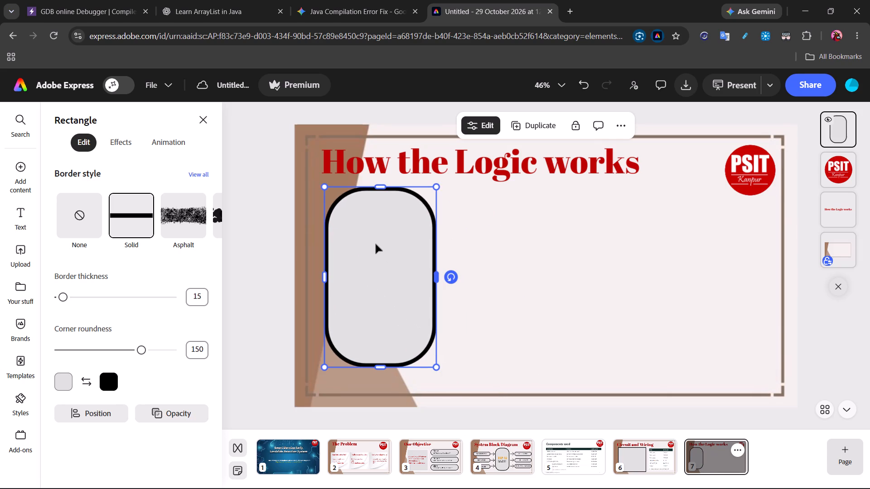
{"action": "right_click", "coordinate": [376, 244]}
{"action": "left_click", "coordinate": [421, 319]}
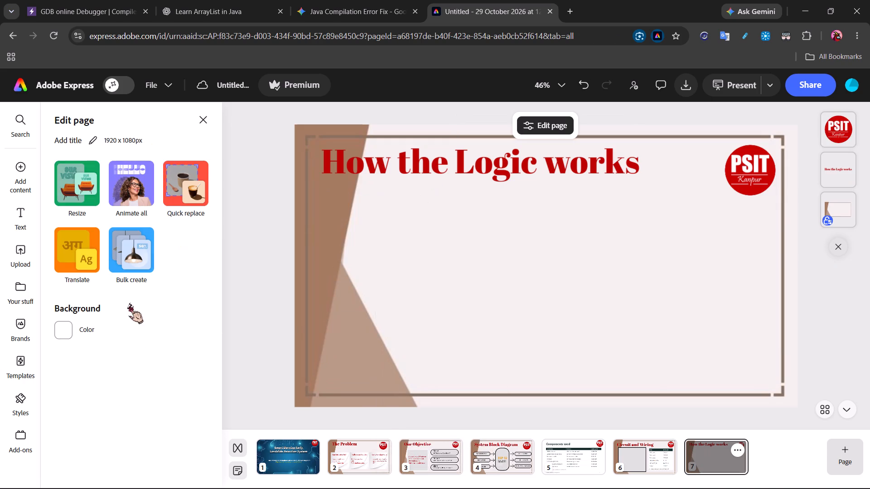
Add a square-cornered rectangle to page 7 and stretch it into a tall card beneath the start of the title.
{"action": "left_click", "coordinate": [78, 211]}
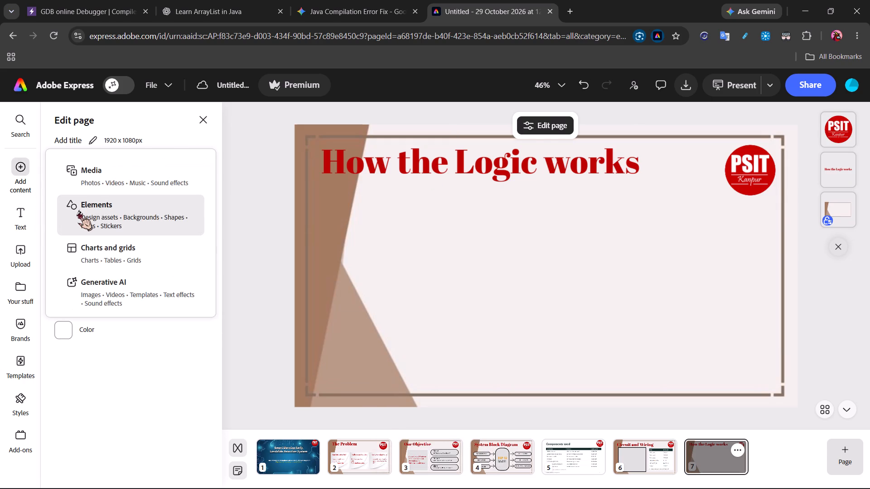
{"action": "left_click", "coordinate": [76, 423]}
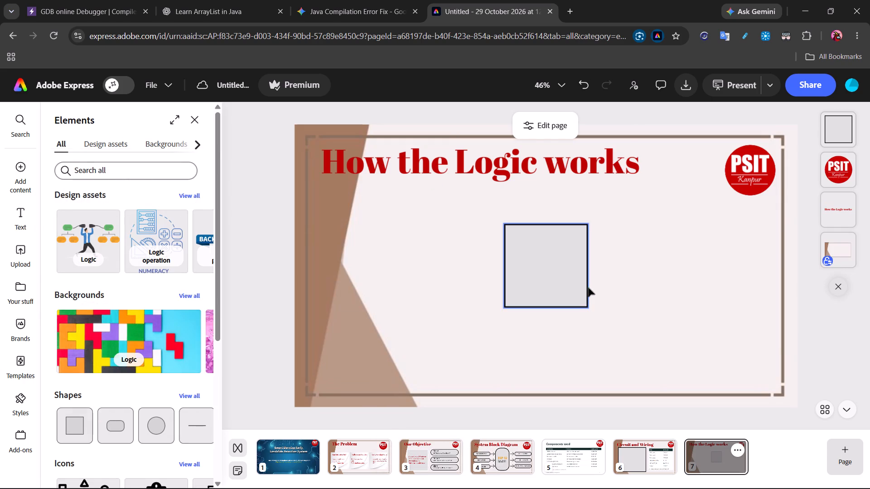
{"action": "left_click_drag", "start_coordinate": [572, 282], "coordinate": [404, 263]}
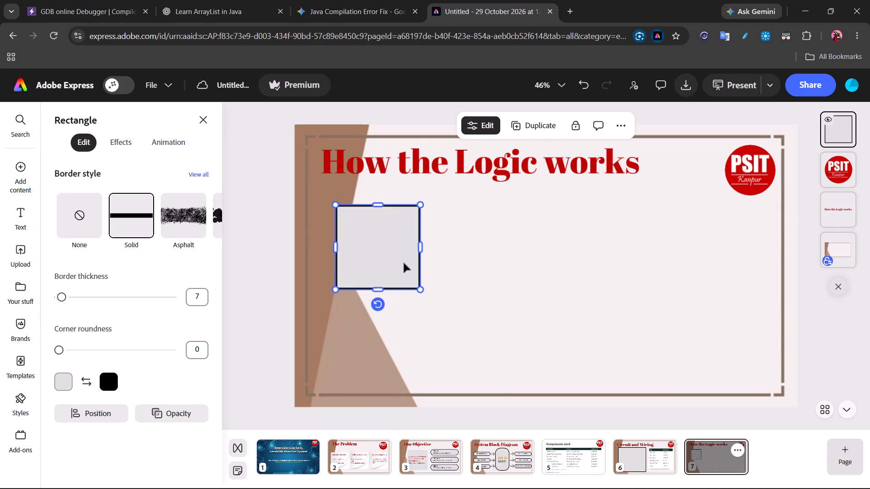
{"action": "left_click_drag", "start_coordinate": [379, 289], "coordinate": [385, 366]}
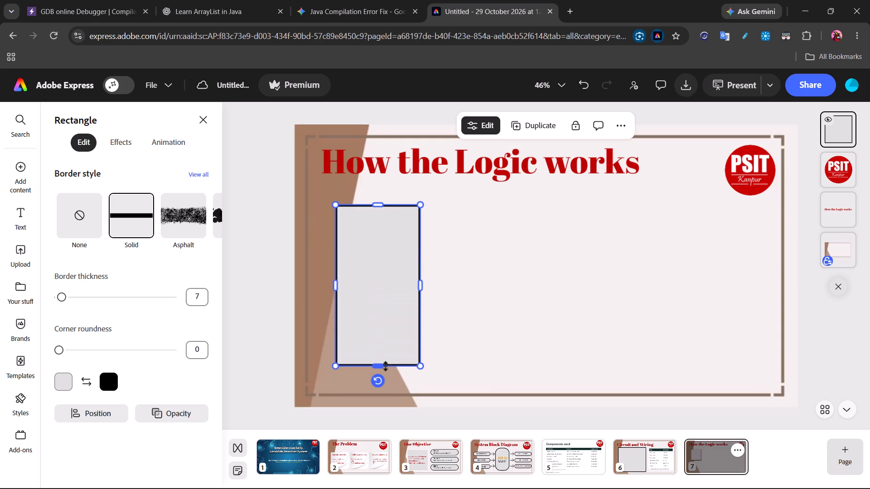
{"action": "left_click_drag", "start_coordinate": [420, 287], "coordinate": [461, 286]}
{"action": "left_click_drag", "start_coordinate": [413, 293], "coordinate": [405, 280]}
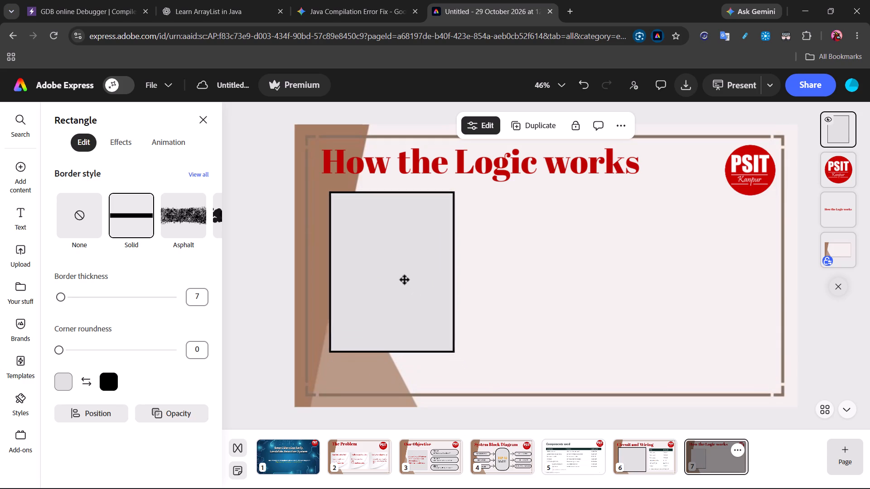
{"action": "left_click_drag", "start_coordinate": [405, 280], "coordinate": [405, 284]}
{"action": "left_click_drag", "start_coordinate": [389, 355], "coordinate": [390, 378]}
Duplicate the tall rectangle and place the copy beside it, level with the original and separated by a small gap.
{"action": "right_click", "coordinate": [401, 329]}
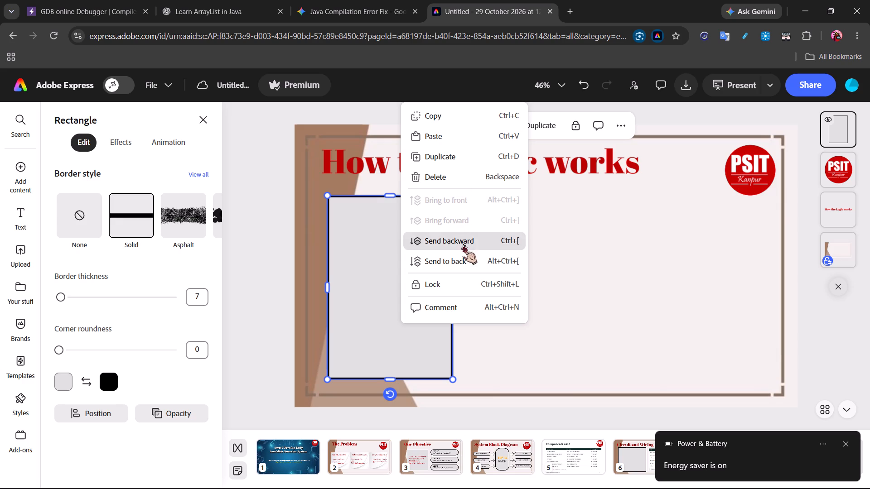
{"action": "left_click", "coordinate": [445, 153]}
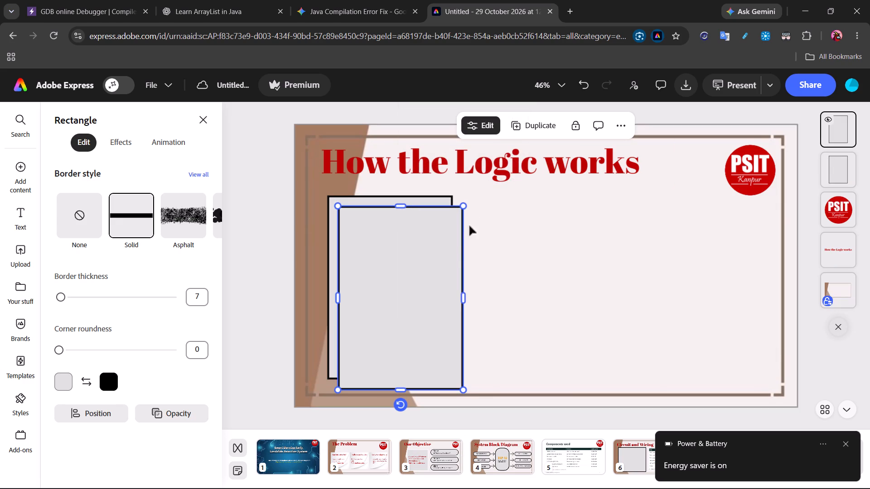
{"action": "left_click_drag", "start_coordinate": [415, 283], "coordinate": [544, 272]}
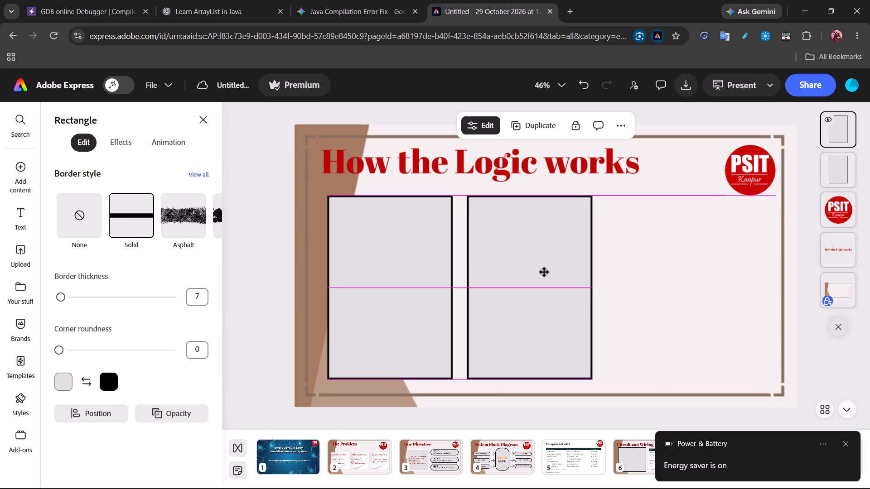
{"action": "left_click_drag", "start_coordinate": [544, 272], "coordinate": [554, 271]}
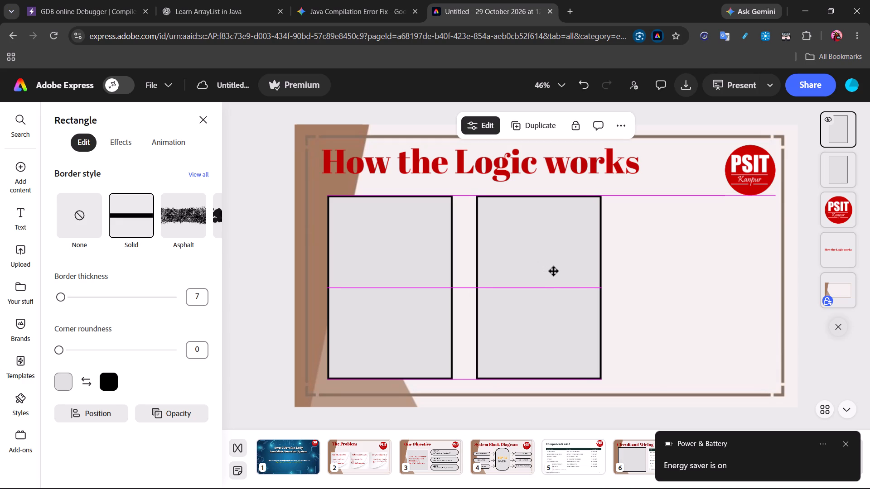
{"action": "left_click_drag", "start_coordinate": [554, 271], "coordinate": [555, 272]}
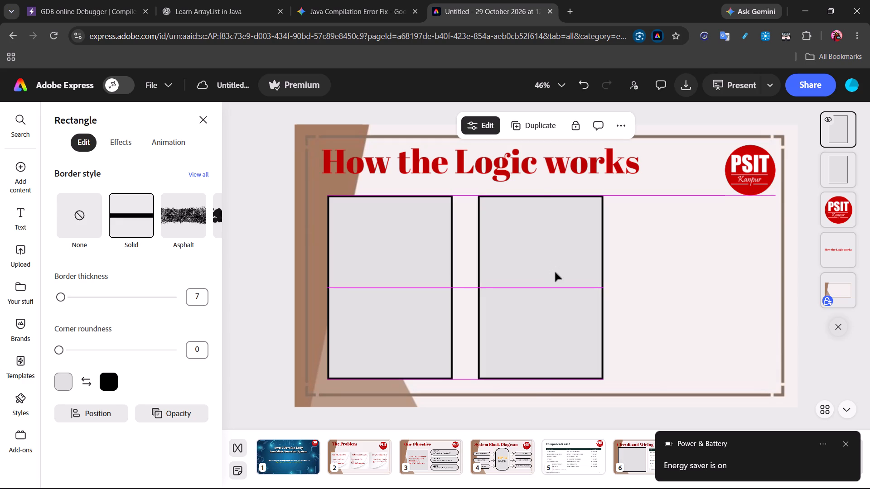
Duplicate the middle rectangle and place the copy to its right, completing an evenly spaced row of three cards.
{"action": "right_click", "coordinate": [555, 272]}
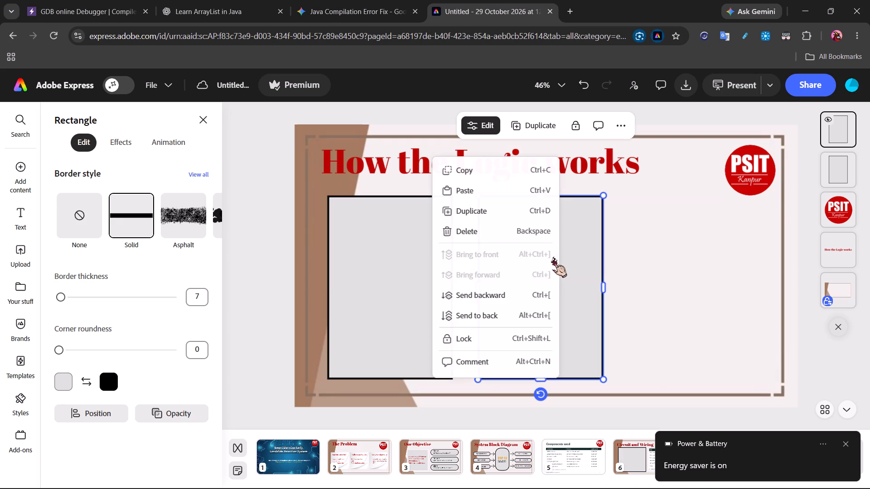
{"action": "left_click", "coordinate": [527, 215]}
{"action": "left_click_drag", "start_coordinate": [586, 239], "coordinate": [657, 229]}
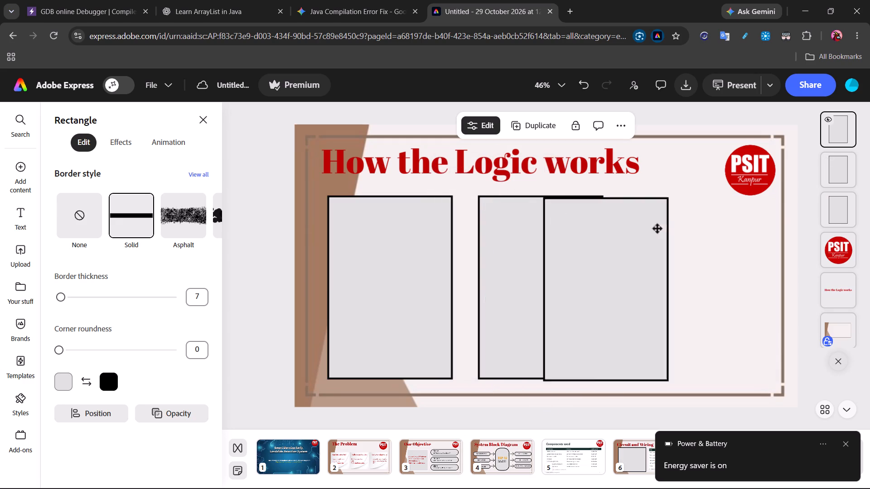
{"action": "left_click_drag", "start_coordinate": [657, 229], "coordinate": [726, 229]}
{"action": "left_click", "coordinate": [694, 180]}
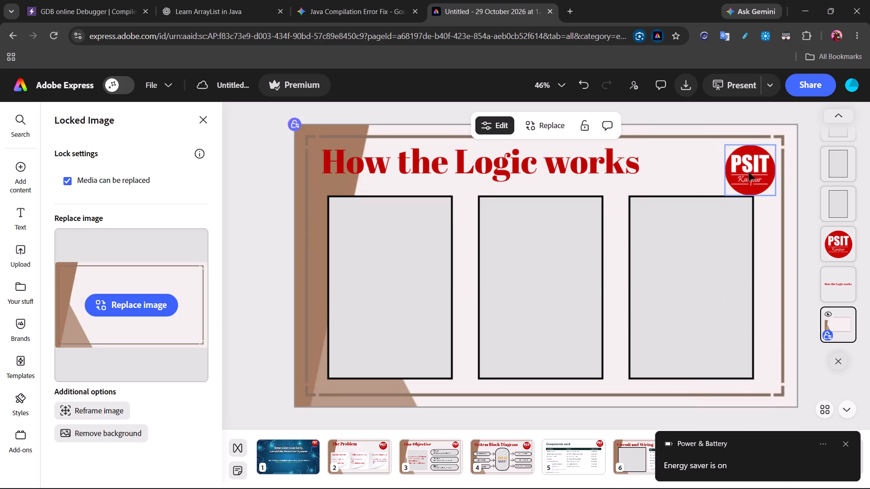
Shrink the PSIT logo slightly and reposition it in page 7's upper-right corner, clear of the third card and the border.
{"action": "left_click", "coordinate": [750, 172]}
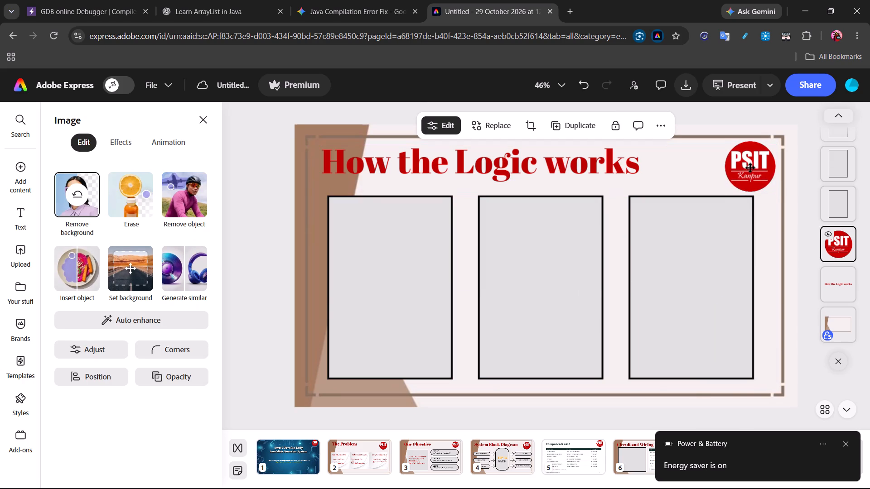
{"action": "left_click", "coordinate": [750, 170]}
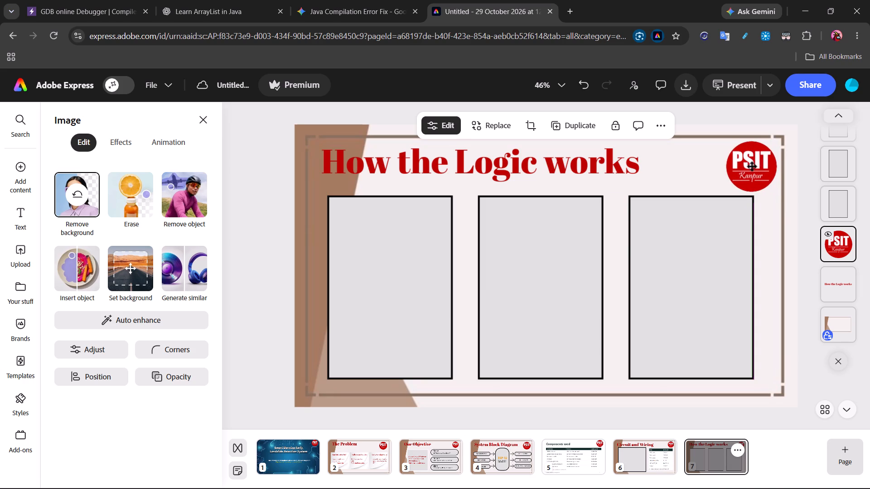
{"action": "left_click", "coordinate": [751, 168]}
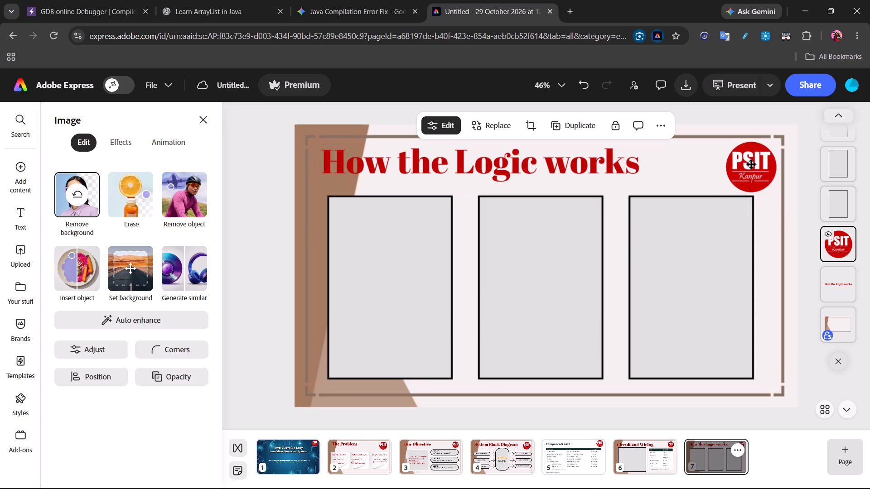
{"action": "left_click", "coordinate": [668, 150]}
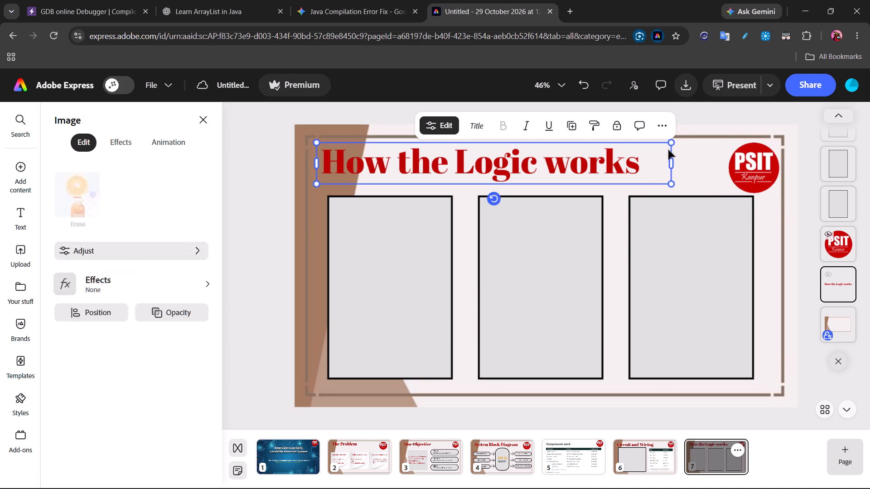
{"action": "left_click", "coordinate": [698, 161]}
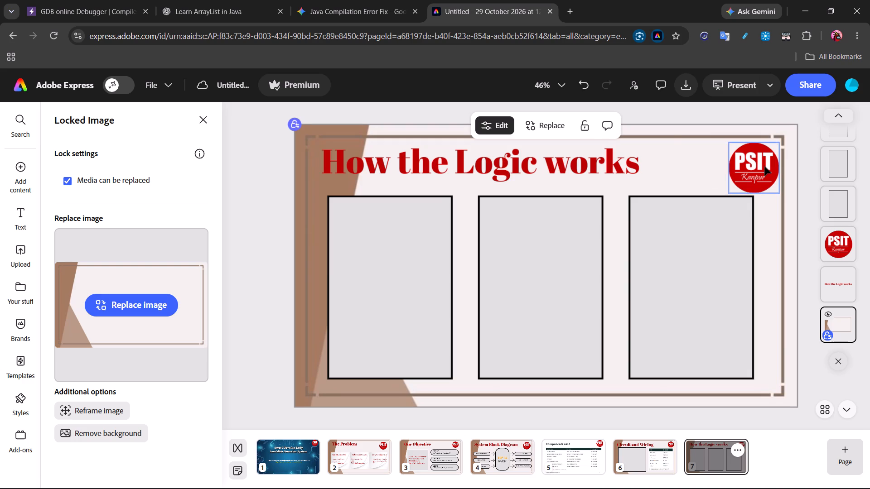
{"action": "left_click_drag", "start_coordinate": [764, 166], "coordinate": [754, 167]}
{"action": "left_click_drag", "start_coordinate": [769, 196], "coordinate": [767, 195]}
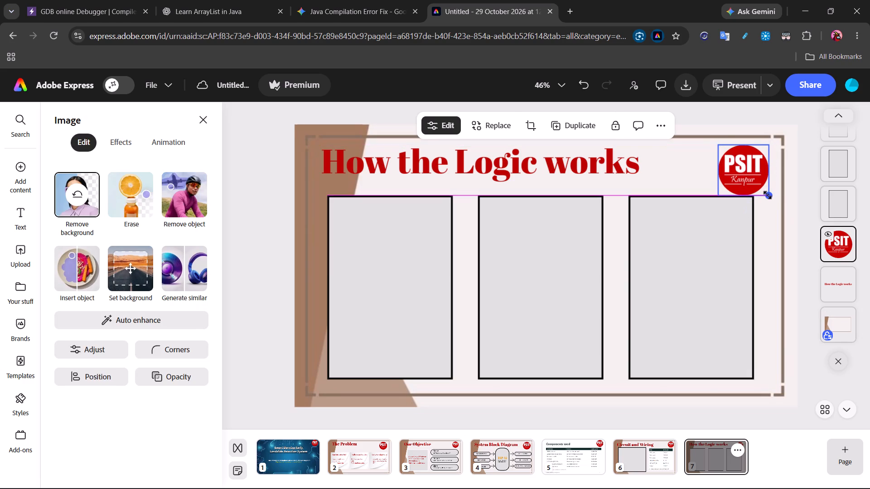
{"action": "left_click_drag", "start_coordinate": [767, 195], "coordinate": [765, 191]}
{"action": "left_click_drag", "start_coordinate": [744, 171], "coordinate": [756, 171]}
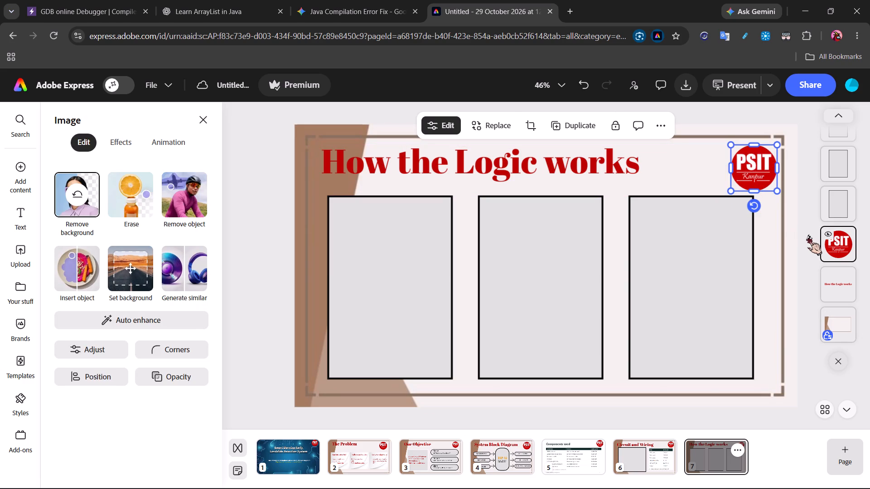
{"action": "left_click", "coordinate": [807, 235]}
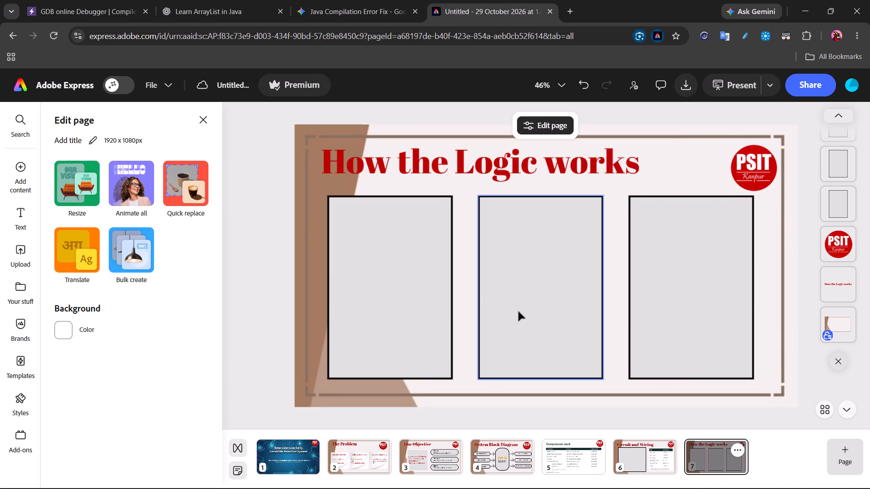
Switch to the example presentation in WPS Office and capture a screenshot of slide 7's Normal card.
{"action": "key", "text": "alt+Tab"}
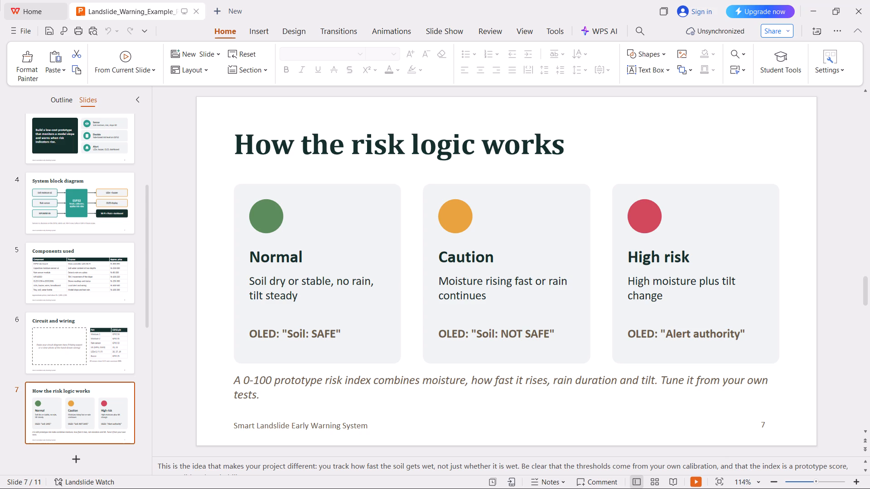
{"action": "key", "text": "shift+super+s"}
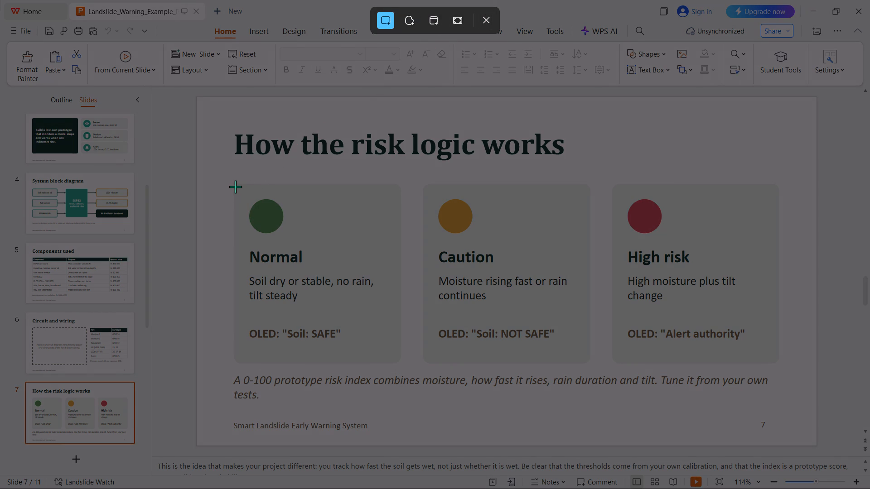
{"action": "left_click_drag", "start_coordinate": [235, 187], "coordinate": [388, 313]}
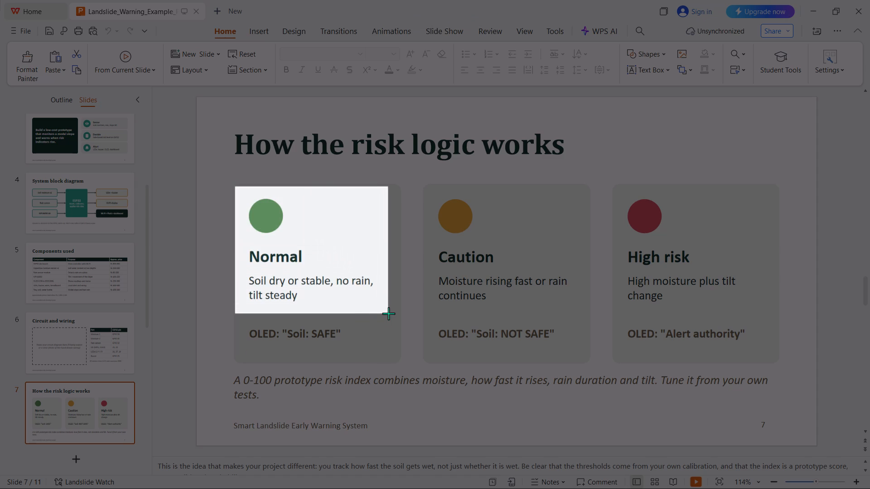
{"action": "left_click_drag", "start_coordinate": [388, 313], "coordinate": [397, 363]}
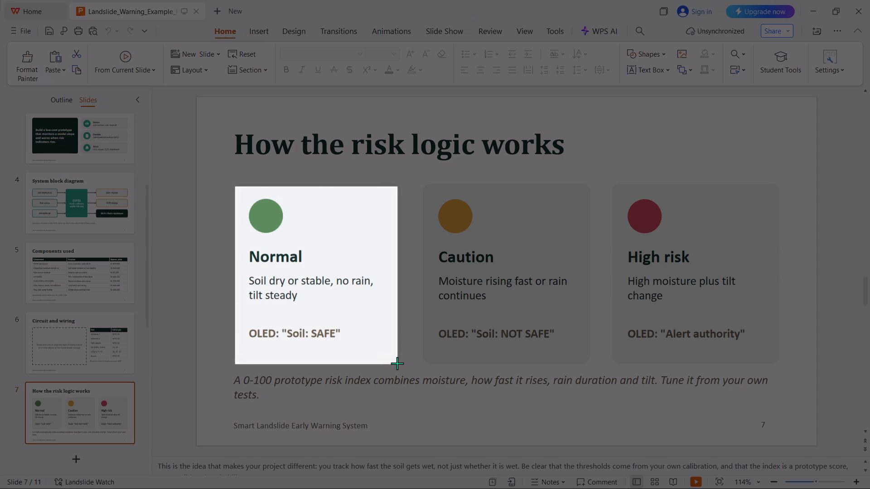
{"action": "left_click_drag", "start_coordinate": [397, 363], "coordinate": [400, 357]}
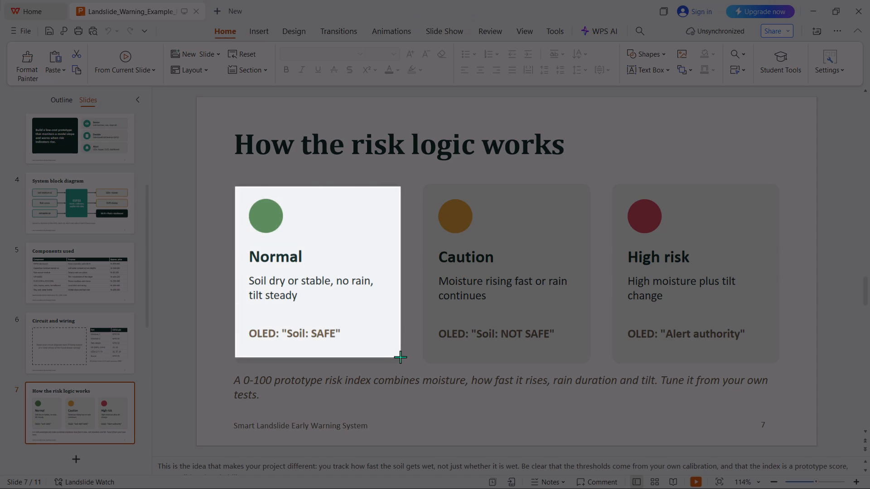
{"action": "left_click_drag", "start_coordinate": [400, 357], "coordinate": [401, 362]}
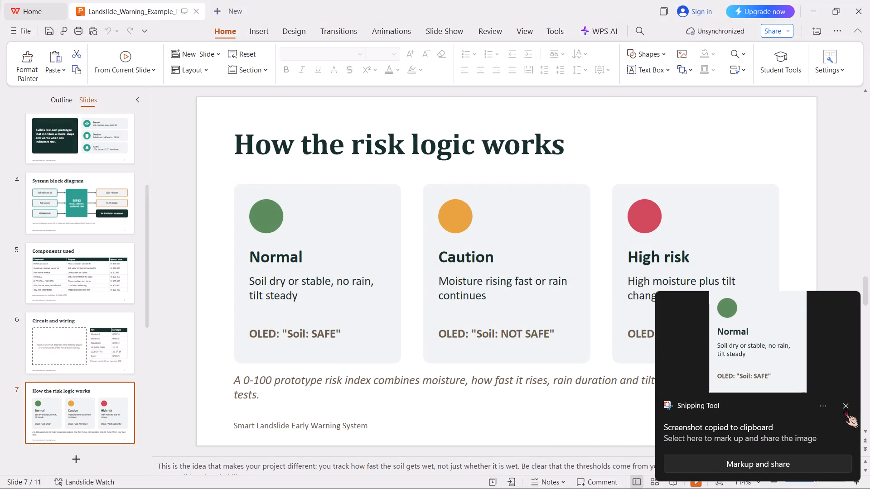
{"action": "left_click", "coordinate": [848, 401]}
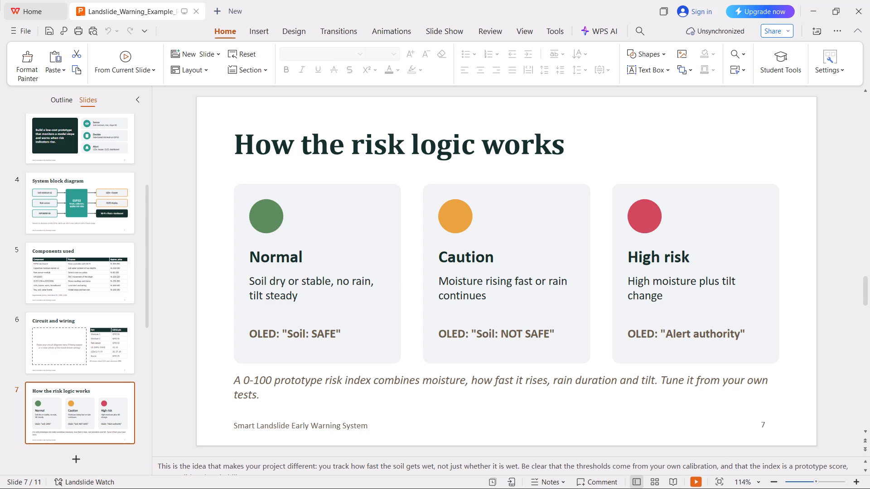
Capture a screenshot of the Caution card on slide 7 of the example presentation.
{"action": "key", "text": "shift+super+s"}
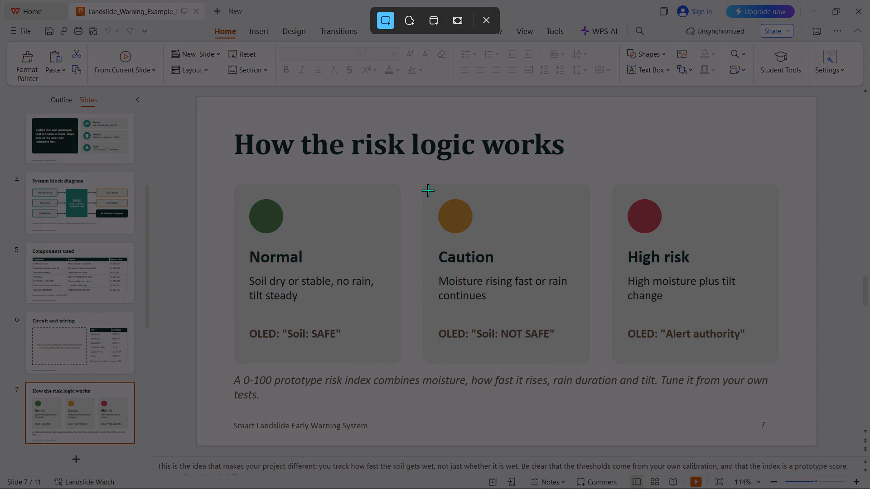
{"action": "left_click_drag", "start_coordinate": [428, 190], "coordinate": [580, 355]}
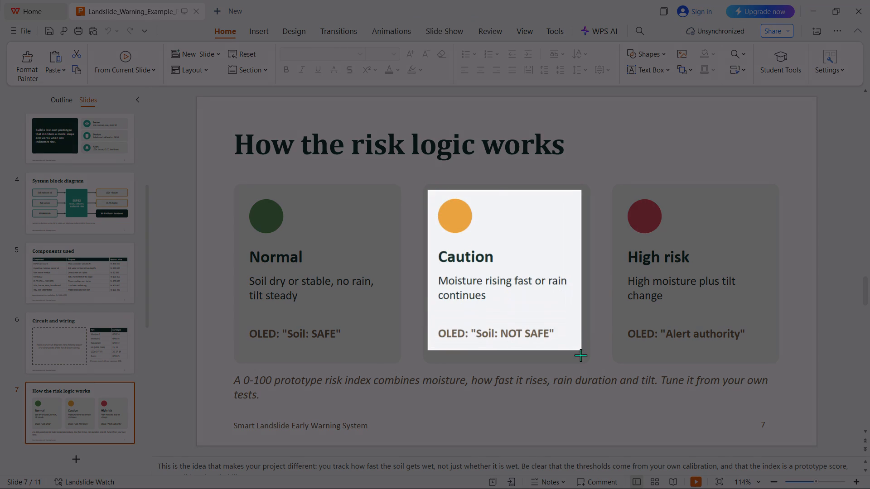
{"action": "left_click_drag", "start_coordinate": [580, 355], "coordinate": [586, 360]}
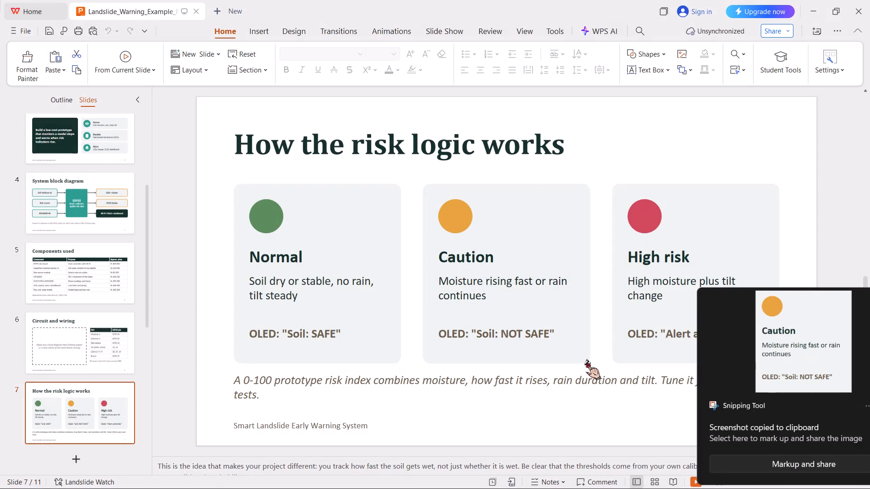
Capture a screenshot of the High risk card on slide 7 of the example presentation.
{"action": "left_click", "coordinate": [631, 197]}
{"action": "left_click", "coordinate": [631, 197]}
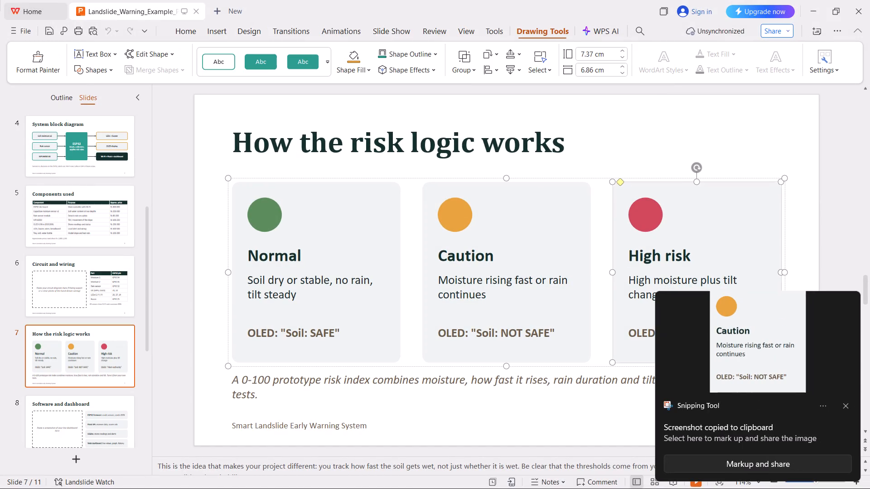
{"action": "left_click", "coordinate": [661, 147]}
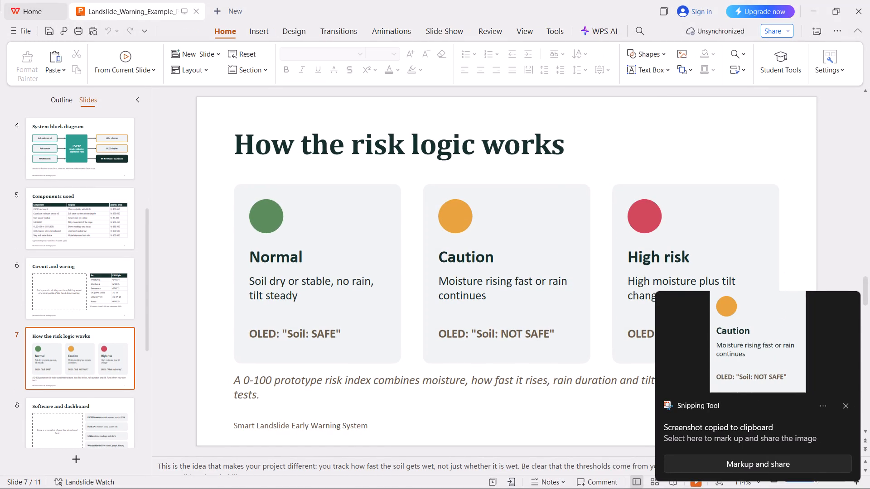
{"action": "key", "text": "shift+super+s"}
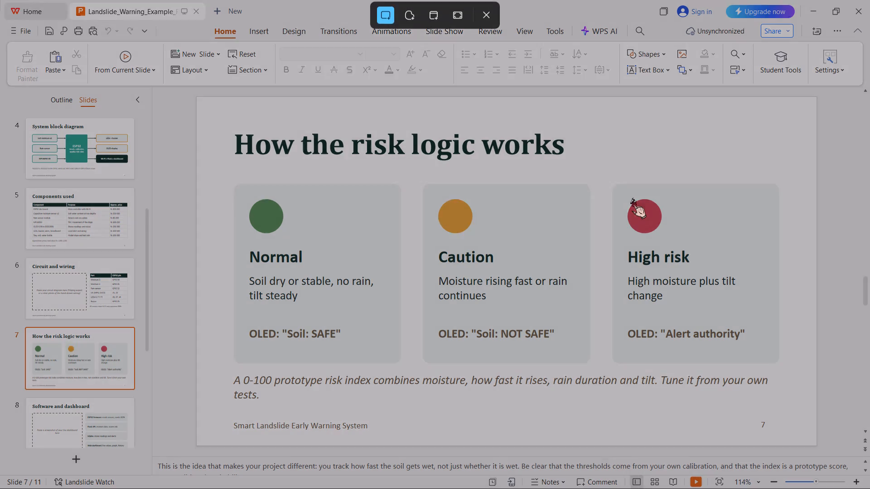
{"action": "left_click_drag", "start_coordinate": [620, 192], "coordinate": [672, 225]}
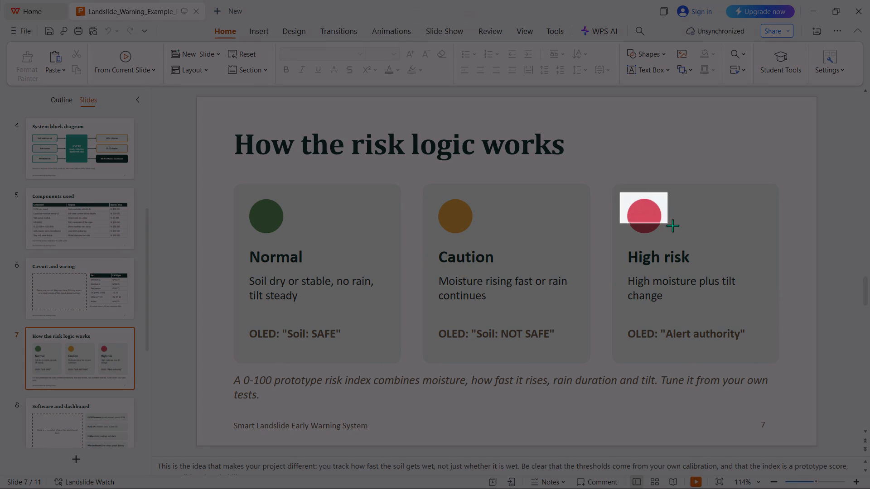
{"action": "left_click_drag", "start_coordinate": [672, 225], "coordinate": [773, 362]}
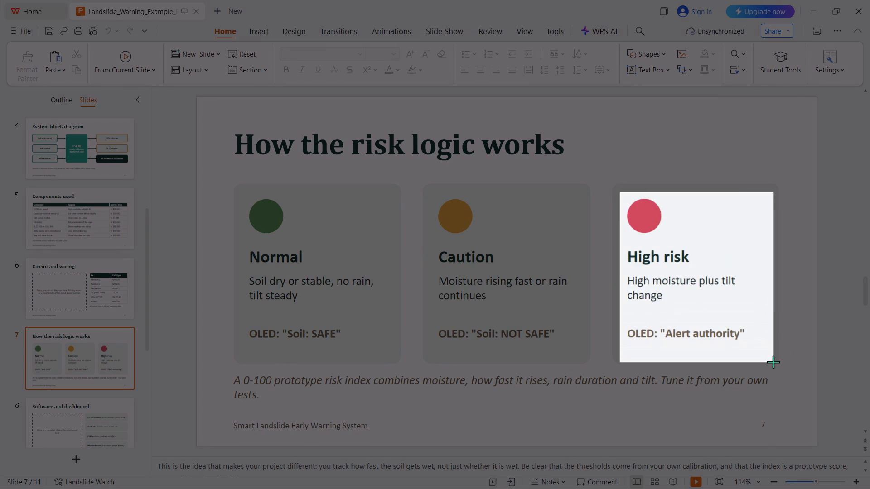
{"action": "left_click_drag", "start_coordinate": [773, 362], "coordinate": [773, 360]}
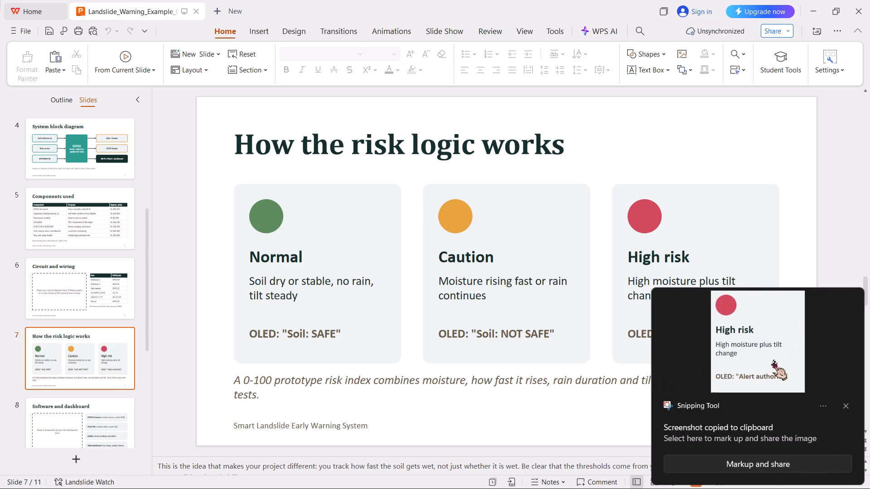
{"action": "key", "text": "alt+Tab"}
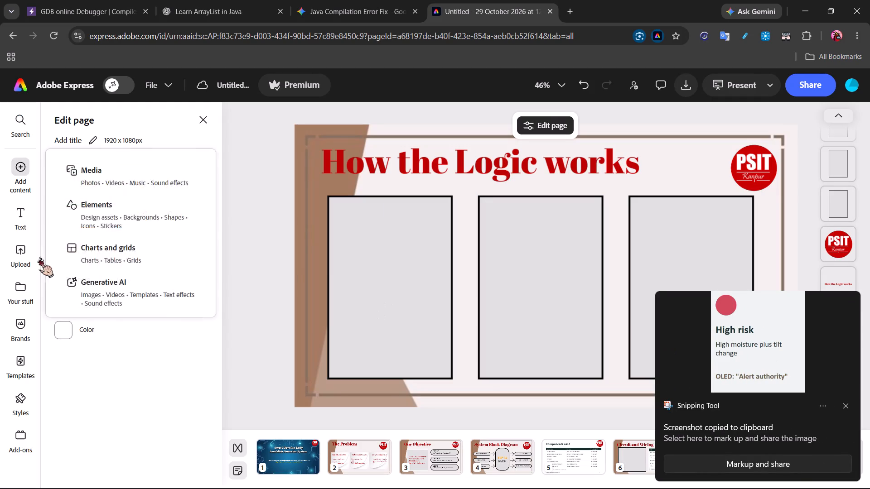
{"action": "left_click", "coordinate": [24, 267]}
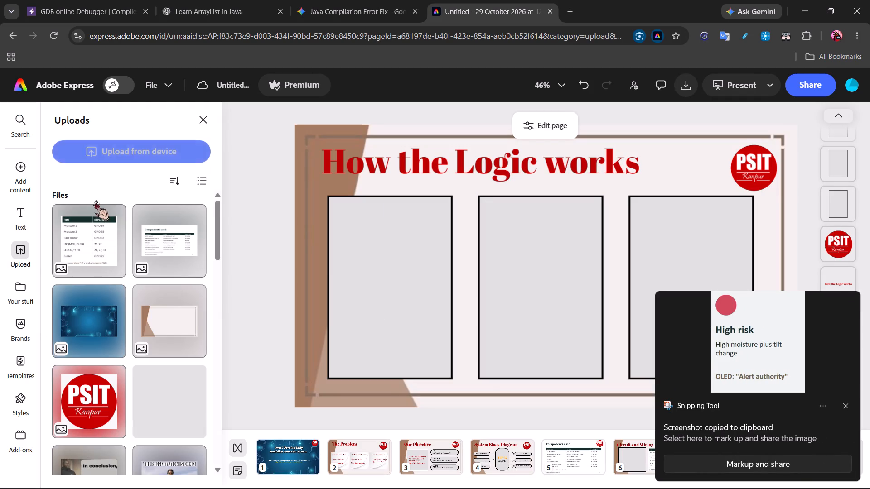
{"action": "left_click", "coordinate": [149, 149]}
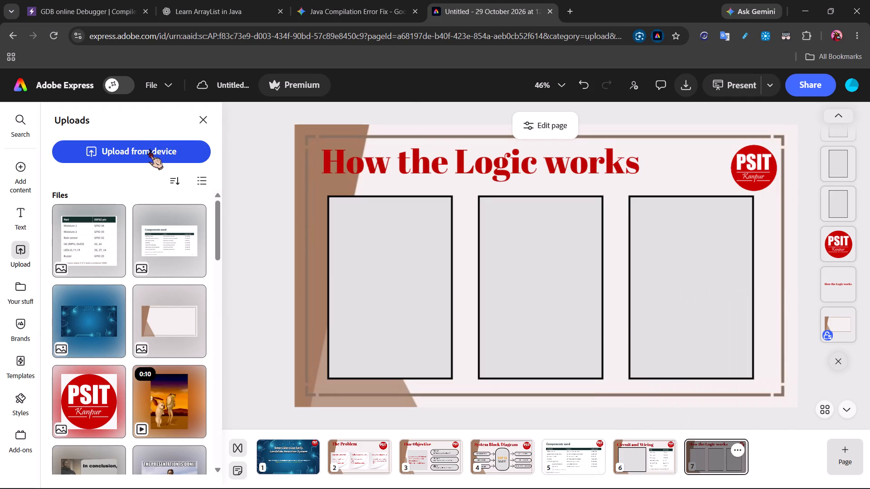
{"action": "scroll", "coordinate": [242, 152], "scroll_direction": "down", "scroll_amount": 17}
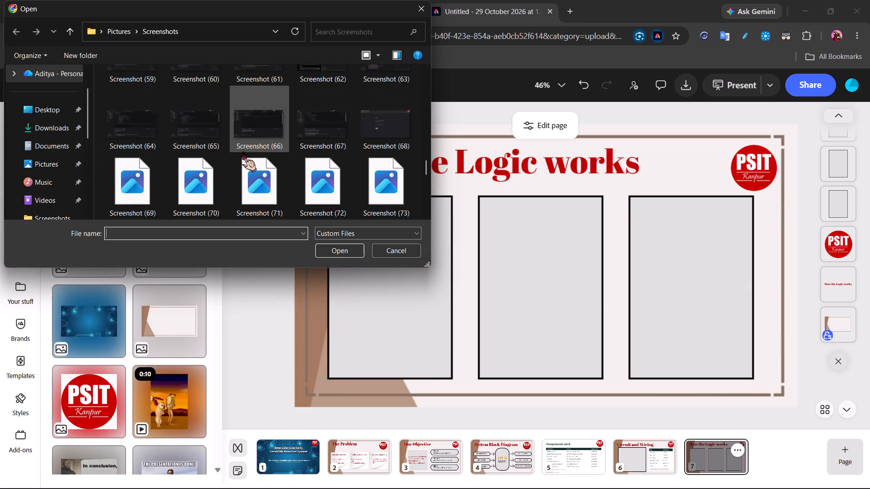
{"action": "scroll", "coordinate": [242, 152], "scroll_direction": "down", "scroll_amount": 8}
{"action": "left_click", "coordinate": [132, 168]}
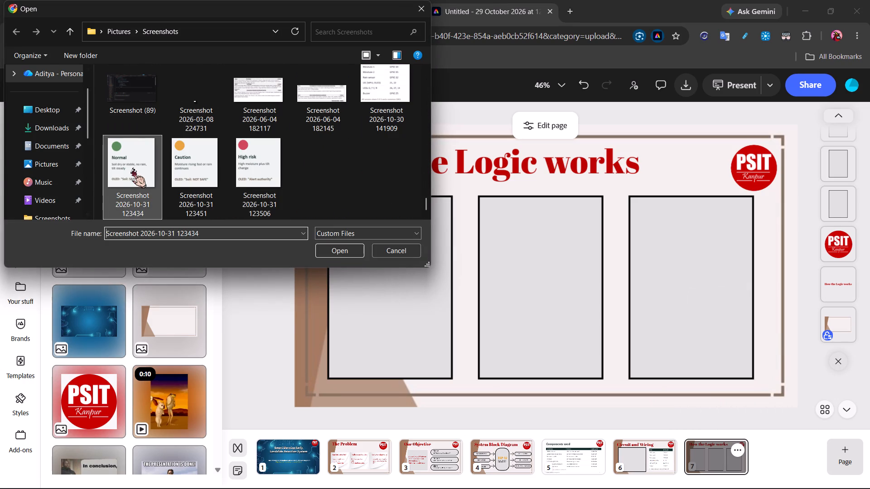
{"action": "left_click", "coordinate": [333, 250]}
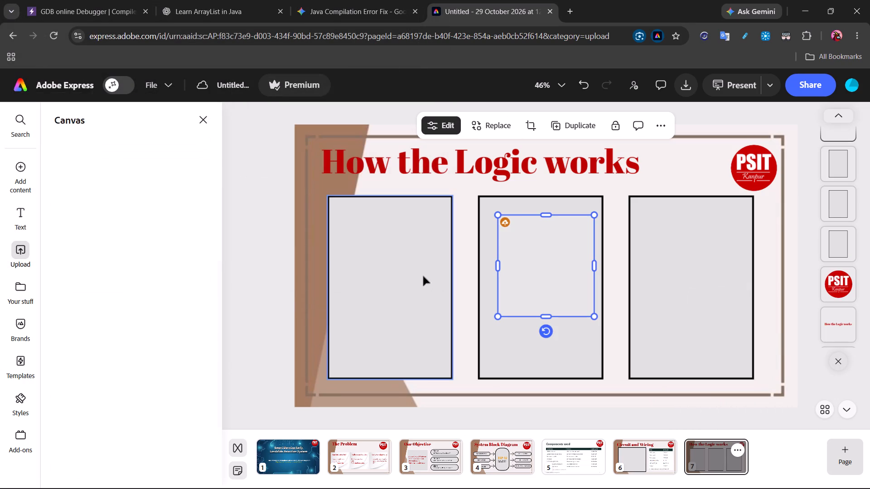
Move the Normal card image into the first rectangle, enlarge it to nearly the rectangle's width, and centre it there.
{"action": "left_click_drag", "start_coordinate": [550, 289], "coordinate": [410, 309]}
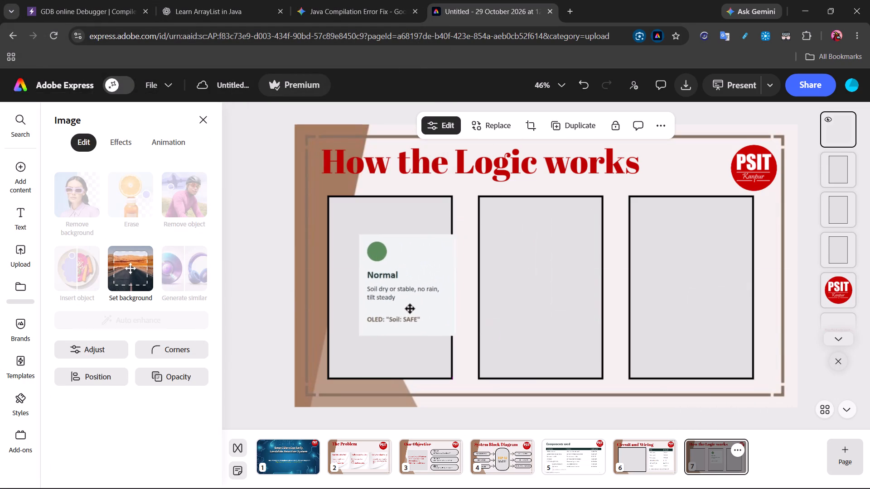
{"action": "left_click_drag", "start_coordinate": [410, 309], "coordinate": [394, 310]}
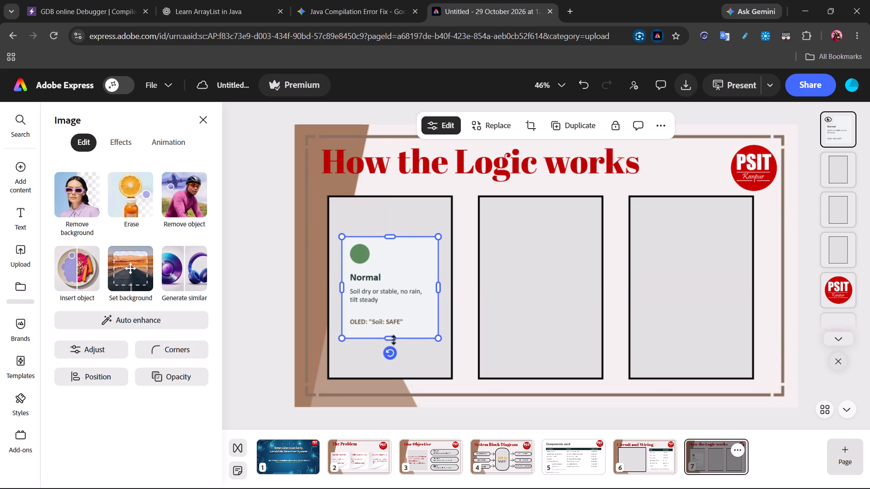
{"action": "left_click_drag", "start_coordinate": [393, 340], "coordinate": [401, 350]}
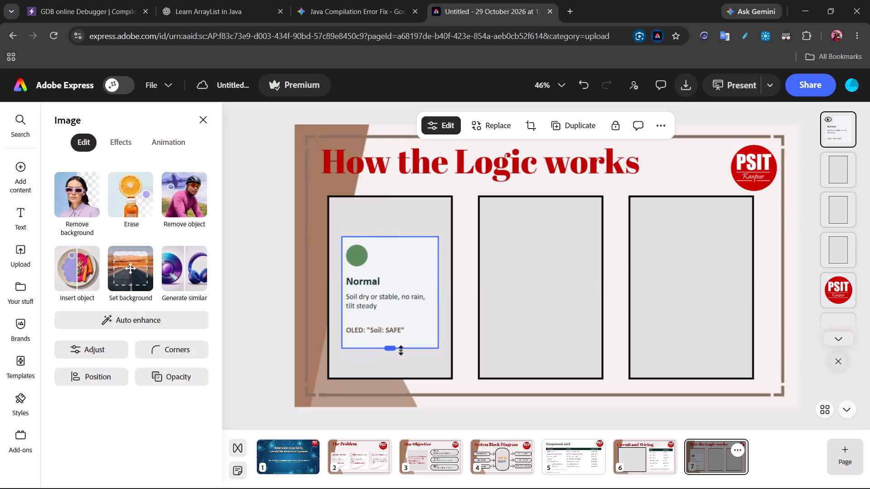
{"action": "left_click_drag", "start_coordinate": [401, 350], "coordinate": [401, 349]}
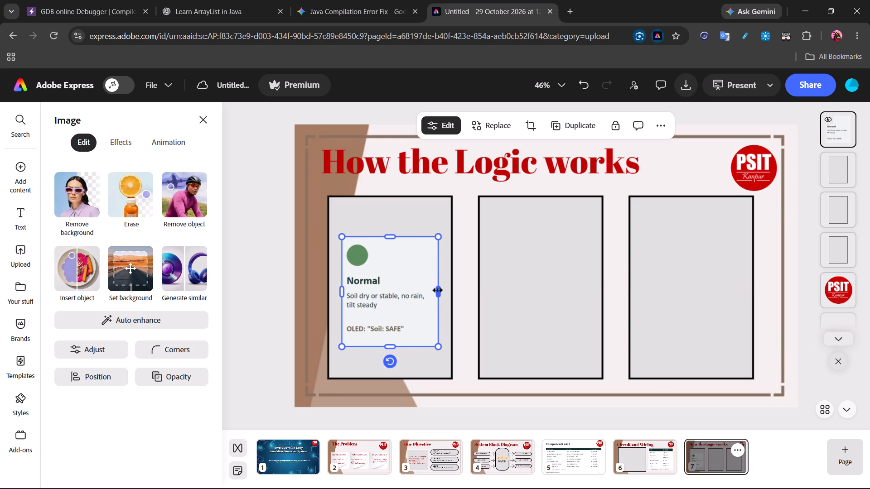
{"action": "left_click_drag", "start_coordinate": [437, 290], "coordinate": [450, 290]}
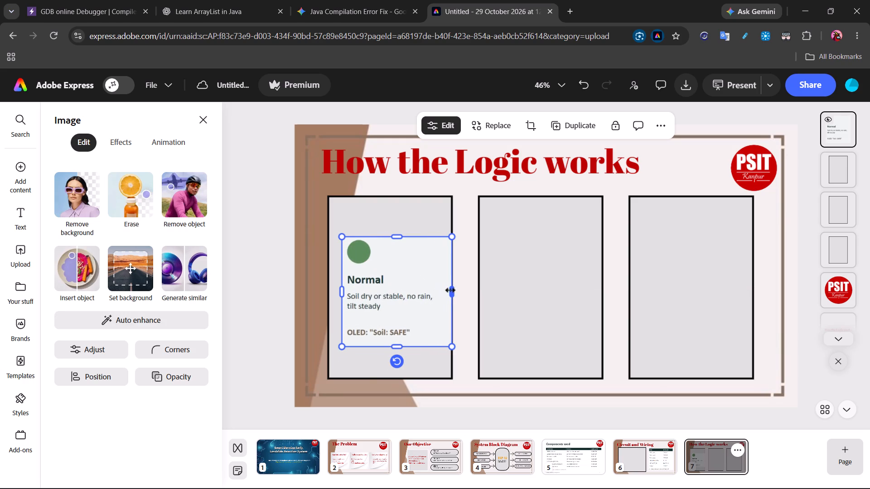
{"action": "left_click_drag", "start_coordinate": [418, 288], "coordinate": [410, 288]}
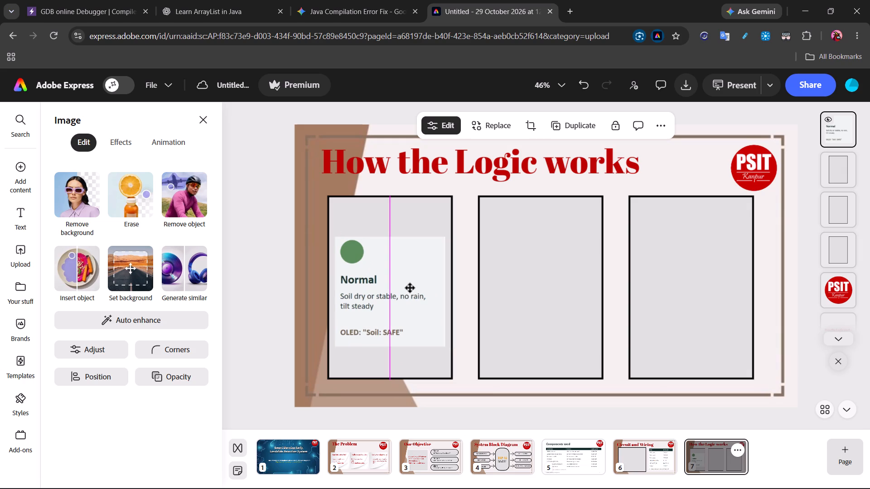
{"action": "left_click_drag", "start_coordinate": [410, 288], "coordinate": [412, 285]}
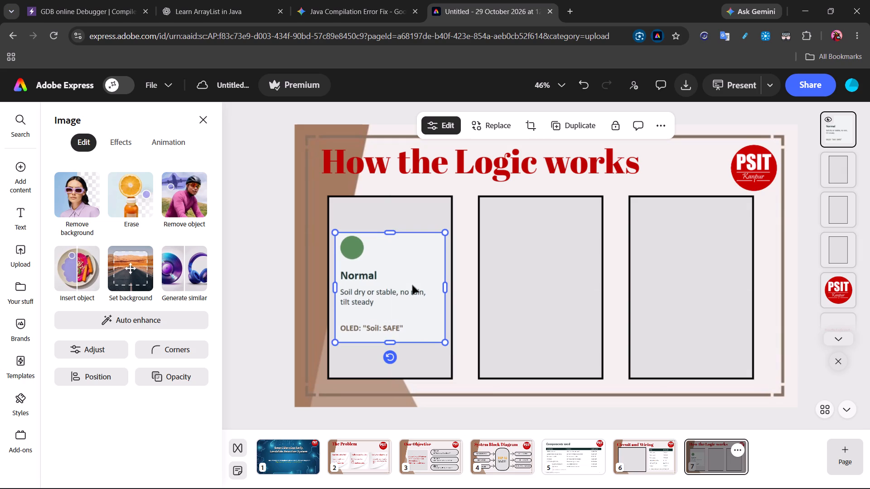
{"action": "left_click", "coordinate": [459, 291]}
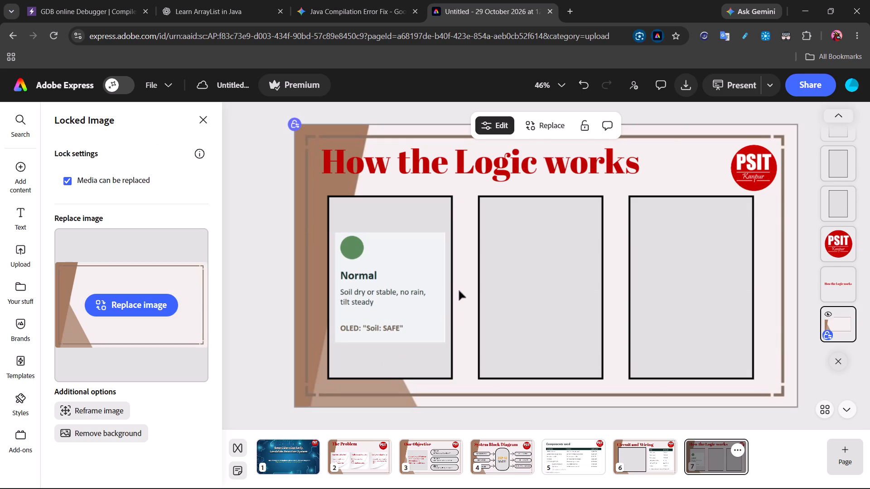
{"action": "left_click", "coordinate": [22, 252]}
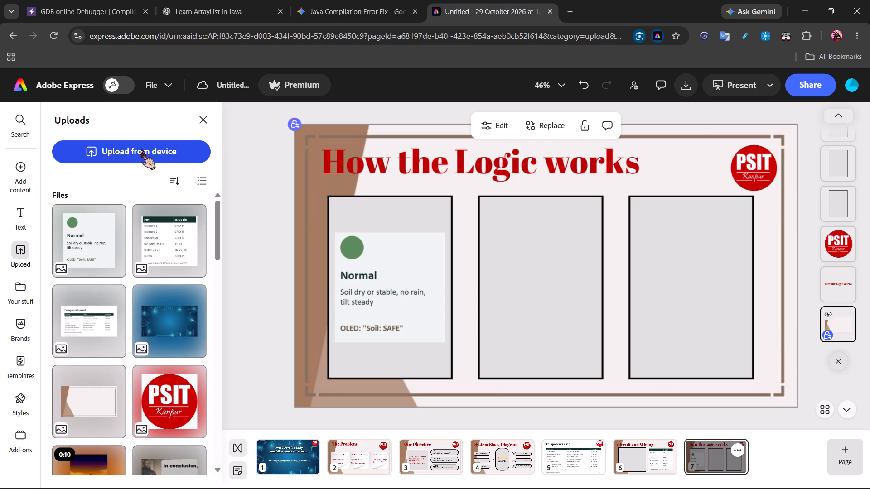
{"action": "left_click", "coordinate": [141, 149]}
{"action": "scroll", "coordinate": [352, 191], "scroll_direction": "down", "scroll_amount": 4}
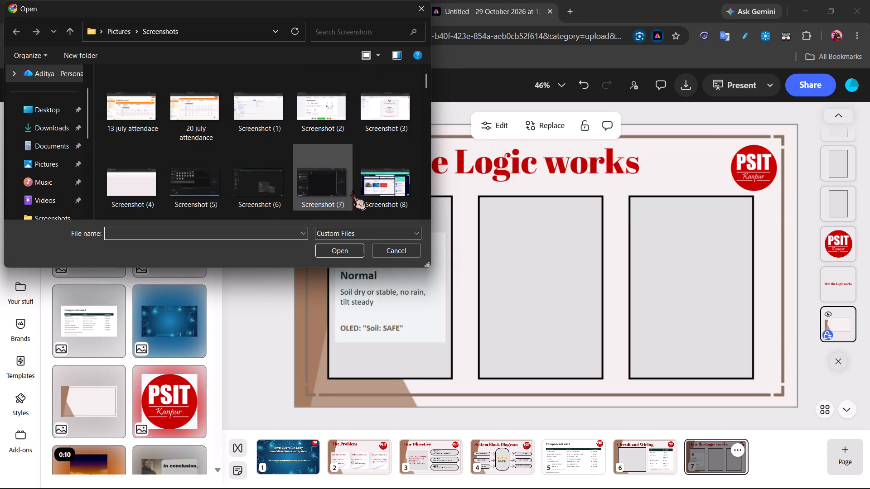
{"action": "scroll", "coordinate": [352, 191], "scroll_direction": "down", "scroll_amount": 14}
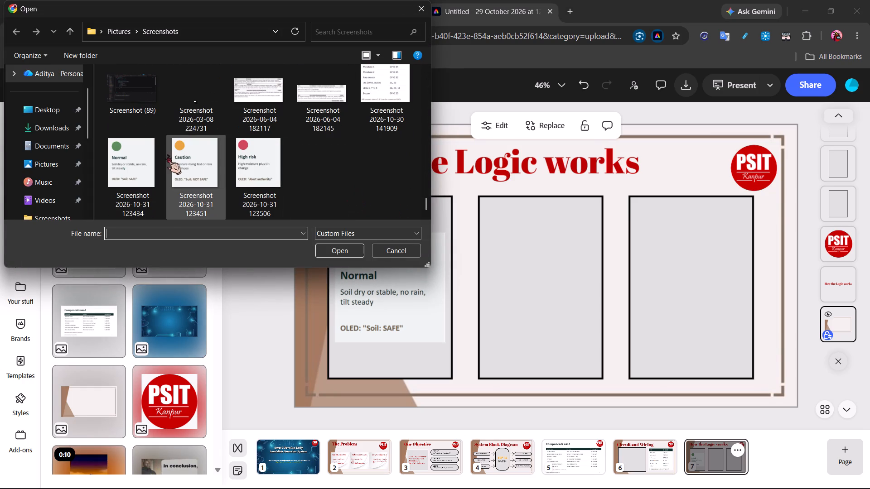
{"action": "left_click", "coordinate": [197, 163]}
{"action": "left_click", "coordinate": [333, 245]}
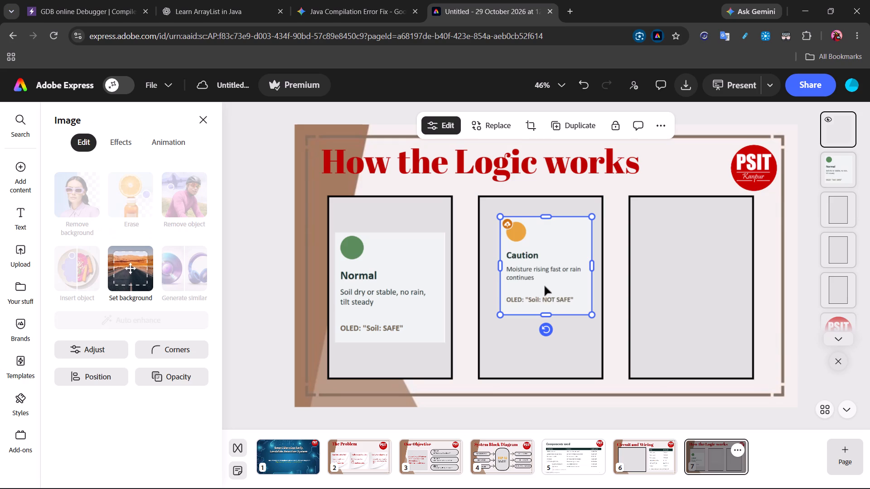
Position the Caution card image within the middle rectangle, matching the Normal image's top and bottom edges, and widen it slightly on both sides.
{"action": "left_click_drag", "start_coordinate": [545, 286], "coordinate": [542, 309]}
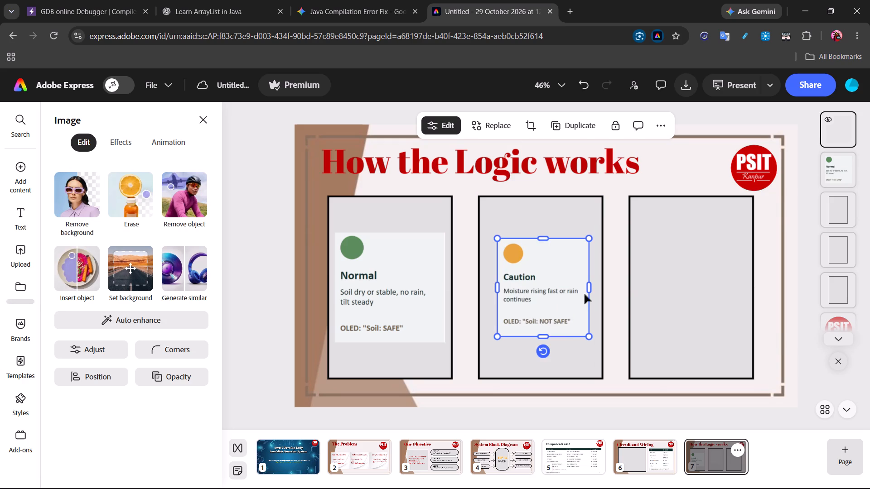
{"action": "left_click_drag", "start_coordinate": [543, 336], "coordinate": [544, 344]}
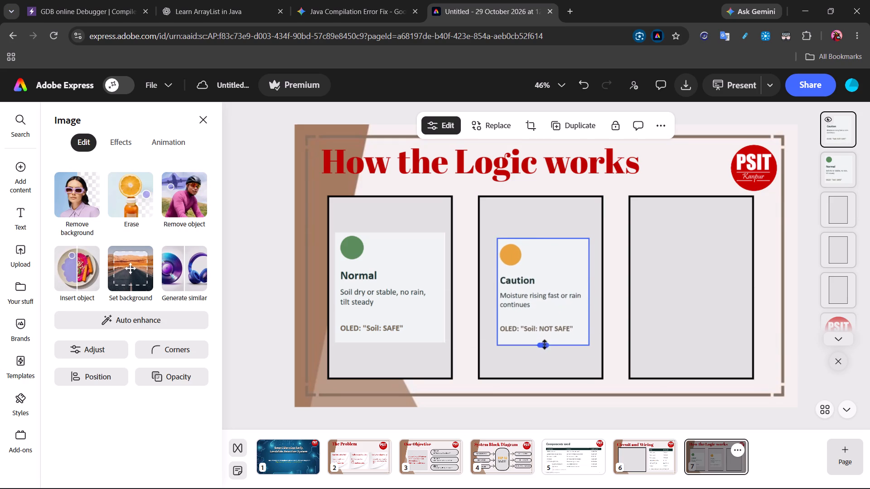
{"action": "left_click_drag", "start_coordinate": [544, 344], "coordinate": [544, 342]}
{"action": "left_click_drag", "start_coordinate": [543, 240], "coordinate": [542, 231]}
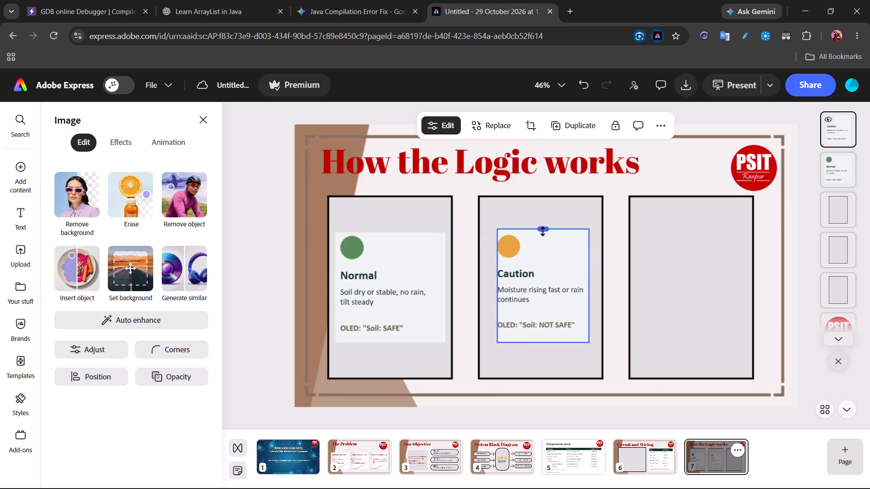
{"action": "left_click_drag", "start_coordinate": [542, 231], "coordinate": [541, 235]}
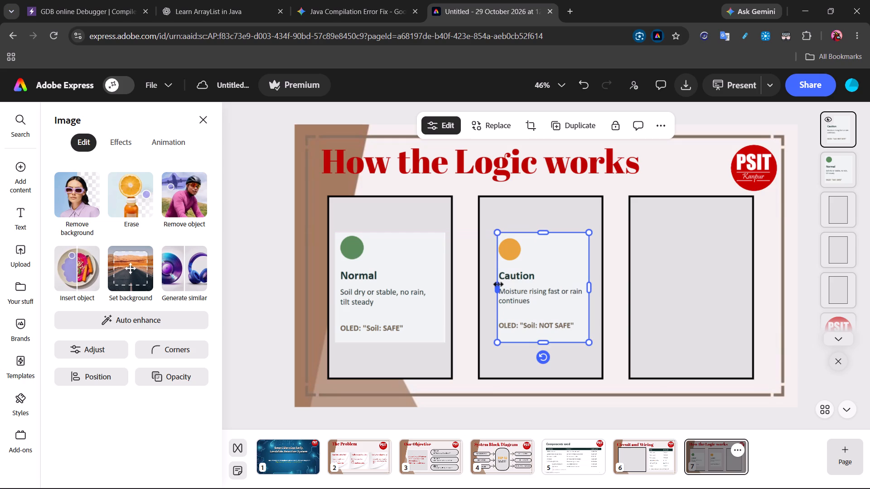
{"action": "left_click_drag", "start_coordinate": [498, 284], "coordinate": [493, 284]}
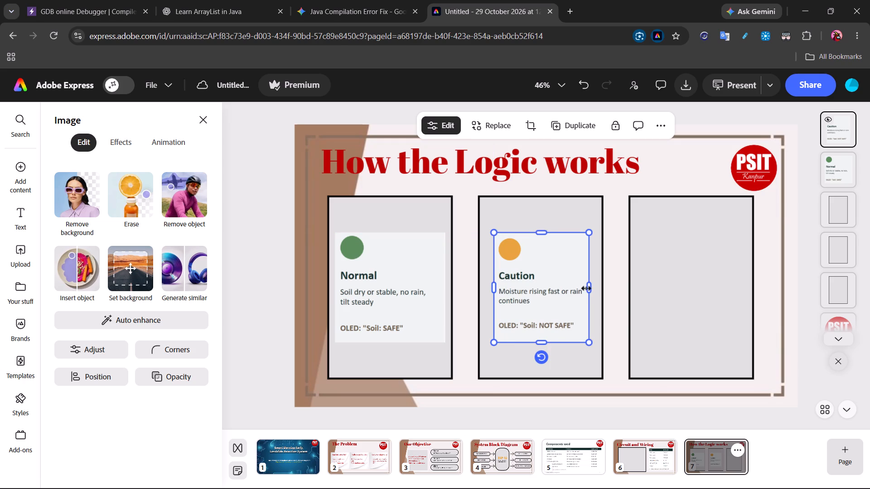
{"action": "left_click", "coordinate": [586, 288]}
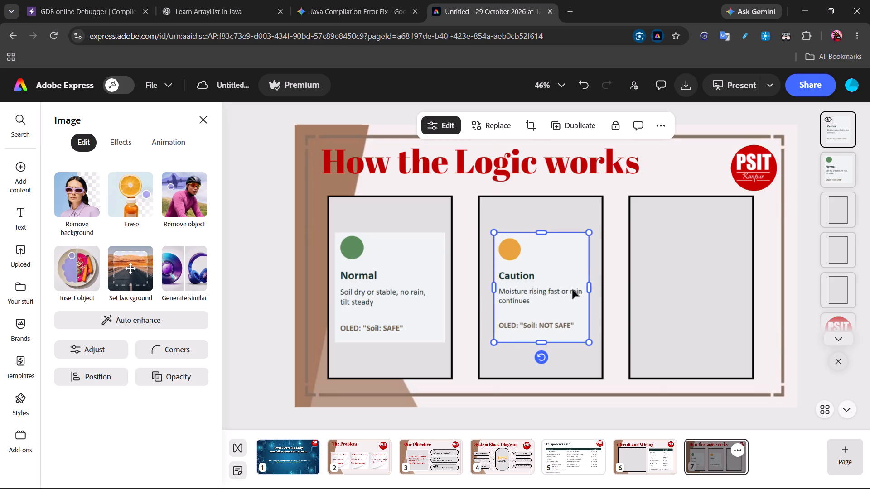
{"action": "left_click", "coordinate": [572, 289]}
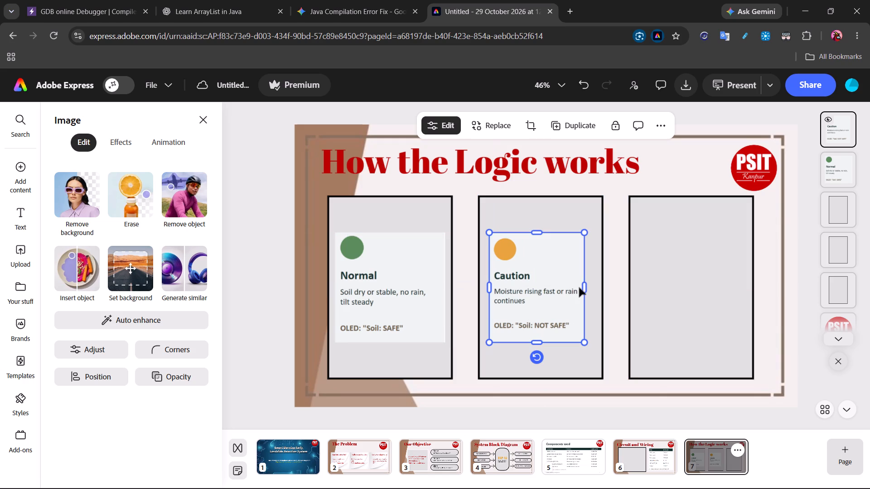
{"action": "left_click_drag", "start_coordinate": [585, 287], "coordinate": [590, 288]}
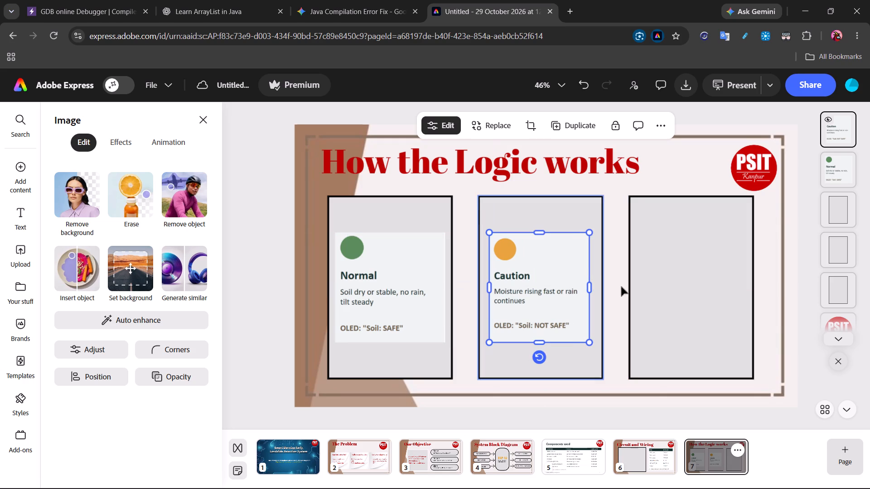
{"action": "left_click", "coordinate": [655, 287]}
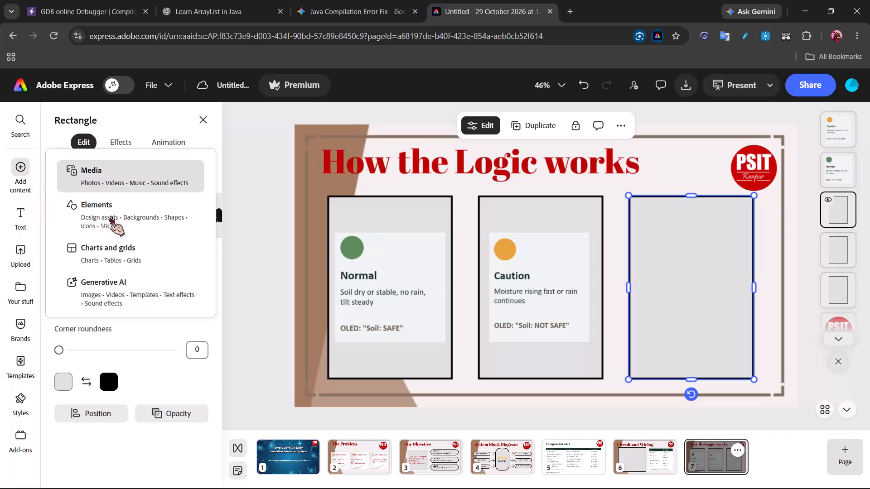
{"action": "left_click", "coordinate": [16, 263]}
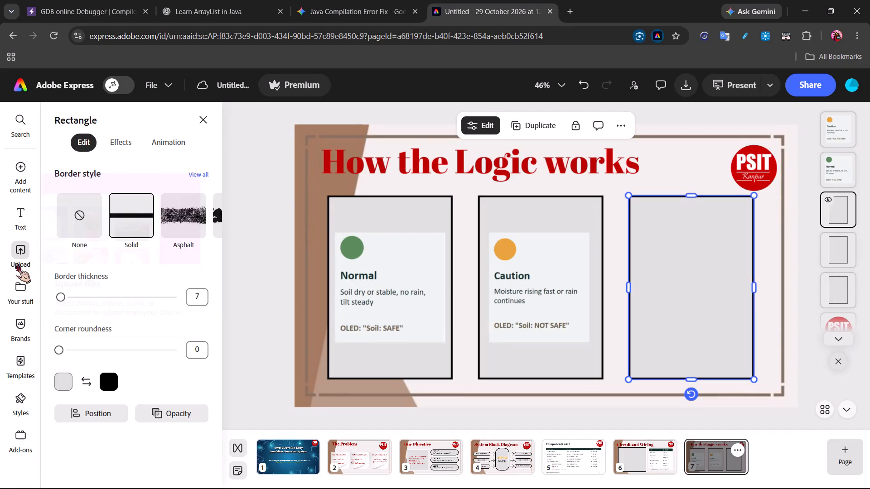
{"action": "left_click", "coordinate": [155, 145]}
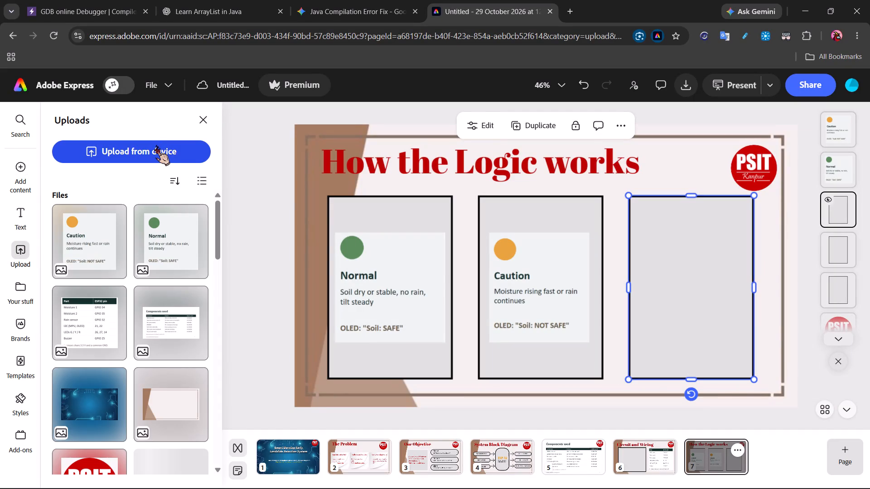
{"action": "scroll", "coordinate": [348, 169], "scroll_direction": "down", "scroll_amount": 18}
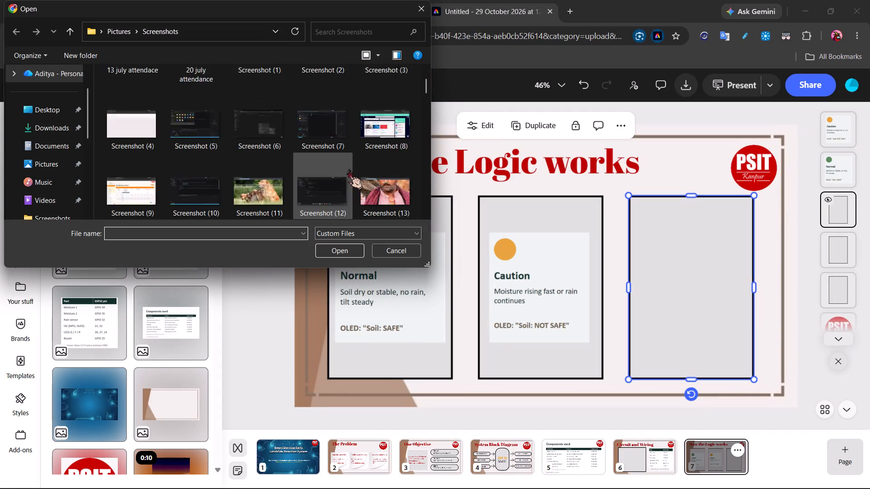
{"action": "scroll", "coordinate": [348, 169], "scroll_direction": "down", "scroll_amount": 20}
{"action": "scroll", "coordinate": [348, 169], "scroll_direction": "down", "scroll_amount": 20}
{"action": "scroll", "coordinate": [348, 169], "scroll_direction": "down", "scroll_amount": 20}
{"action": "left_click", "coordinate": [246, 159]}
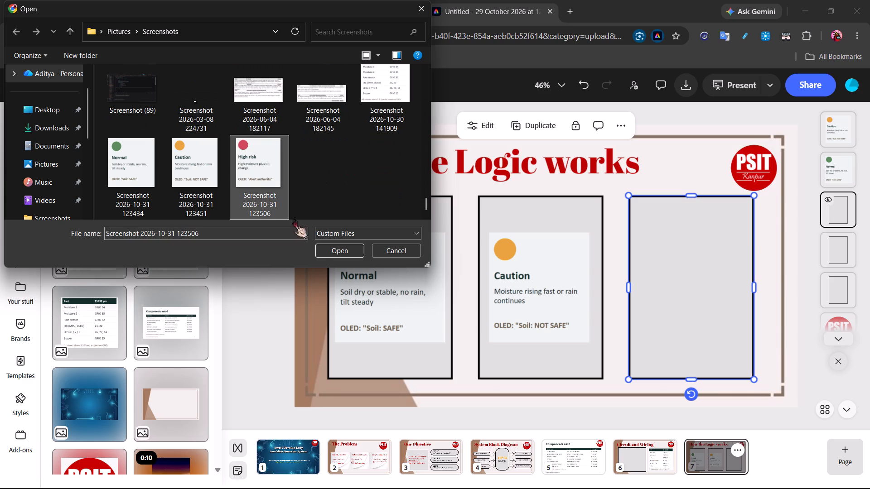
{"action": "left_click", "coordinate": [326, 252]}
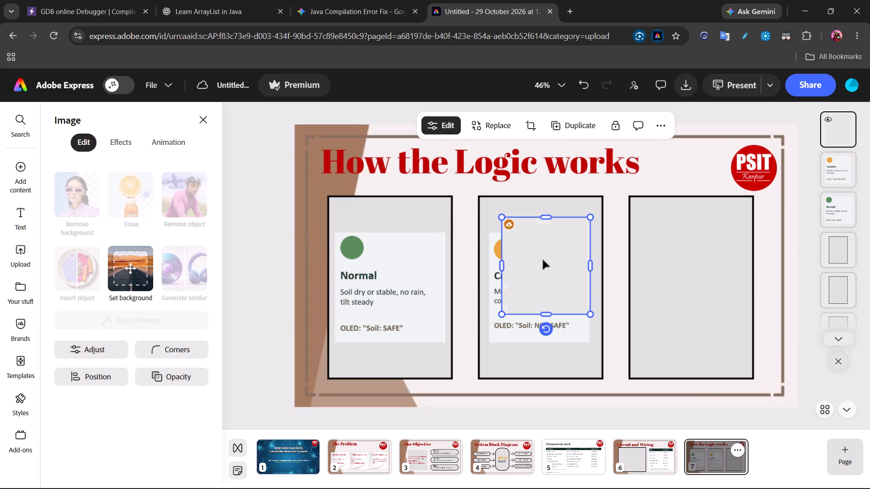
Move the High risk card image into the third rectangle and enlarge it to match the Caution image's top and bottom edges.
{"action": "left_click_drag", "start_coordinate": [543, 260], "coordinate": [688, 279]}
{"action": "left_click_drag", "start_coordinate": [691, 332], "coordinate": [691, 342]}
{"action": "left_click_drag", "start_coordinate": [735, 293], "coordinate": [740, 292]}
{"action": "left_click_drag", "start_coordinate": [647, 288], "coordinate": [640, 286]}
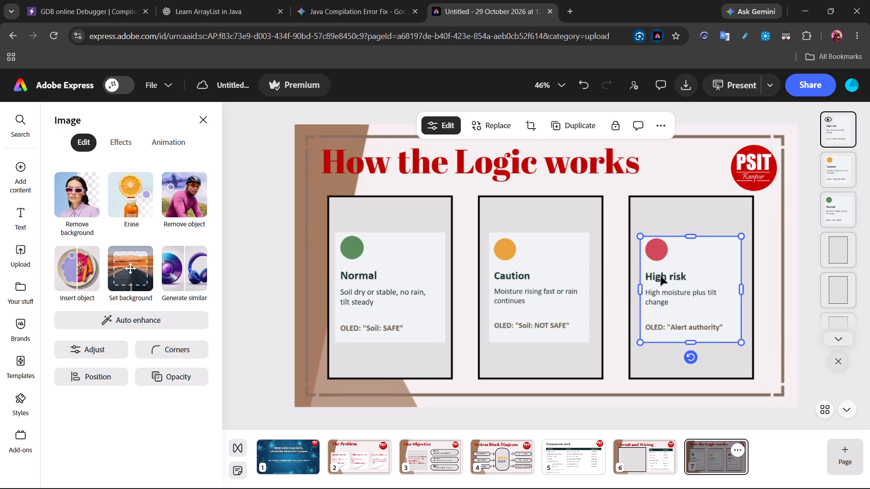
{"action": "left_click_drag", "start_coordinate": [661, 276], "coordinate": [661, 272]}
{"action": "left_click_drag", "start_coordinate": [692, 338], "coordinate": [693, 344]}
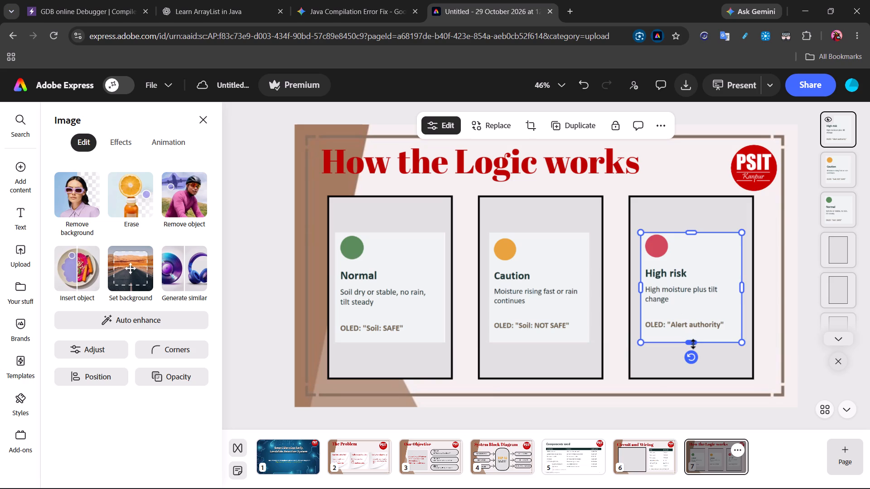
{"action": "left_click", "coordinate": [728, 367]}
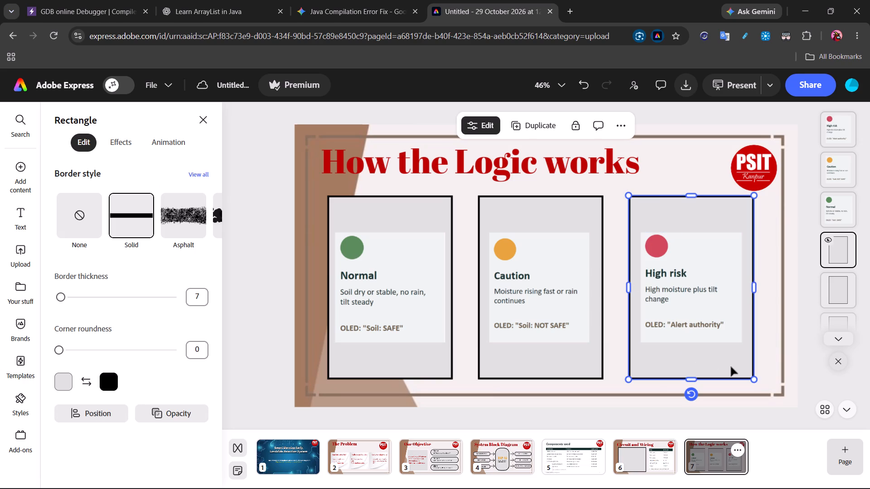
Add a blank page 8 after the "How the Logic works" page.
{"action": "left_click", "coordinate": [847, 456]}
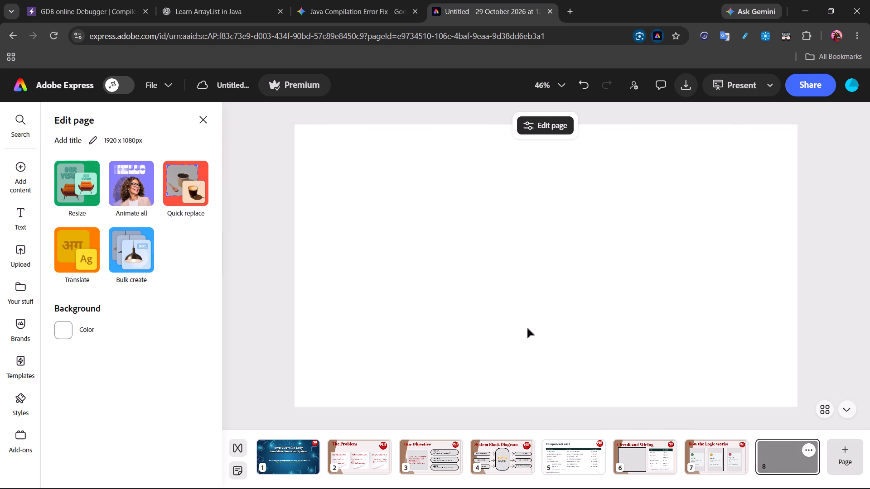
Check slide 8's heading in the WPS Office example and add the Title-style text "Software and Dashboard" to page 8 in Adobe Express.
{"action": "key", "text": "alt+Tab"}
{"action": "key", "text": "Down"}
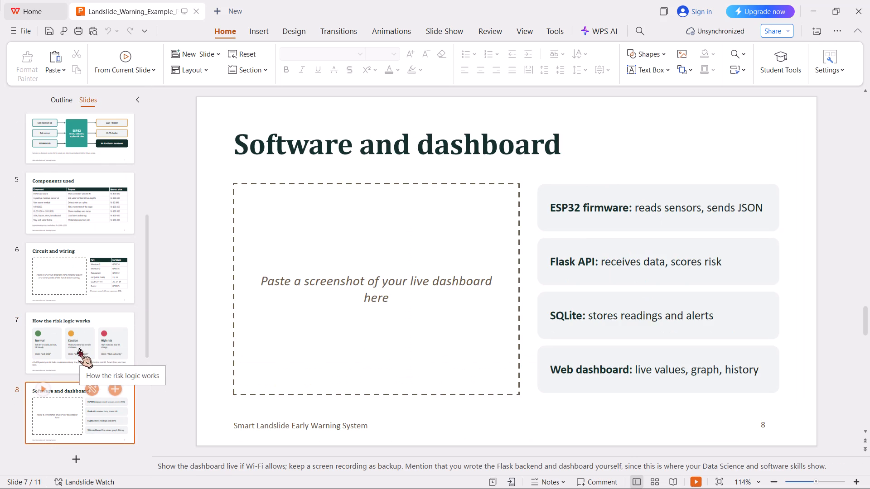
{"action": "key", "text": "alt+Tab"}
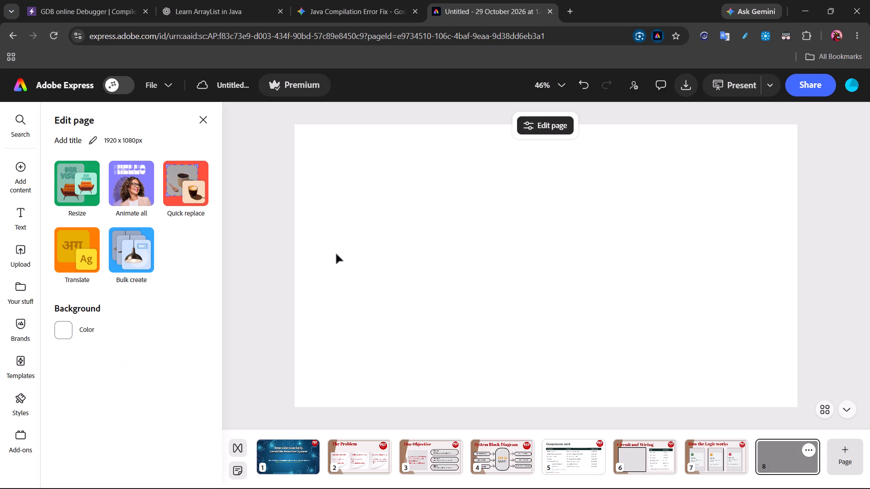
{"action": "left_click", "coordinate": [22, 218]}
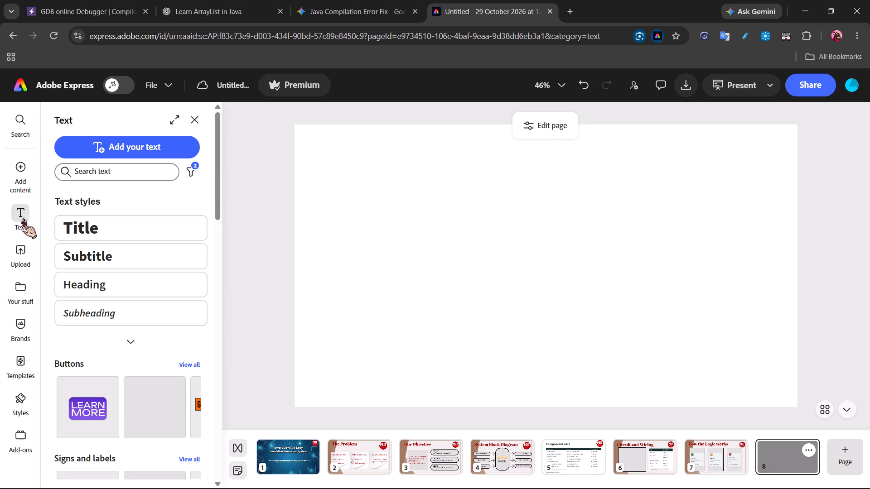
{"action": "left_click", "coordinate": [106, 222]}
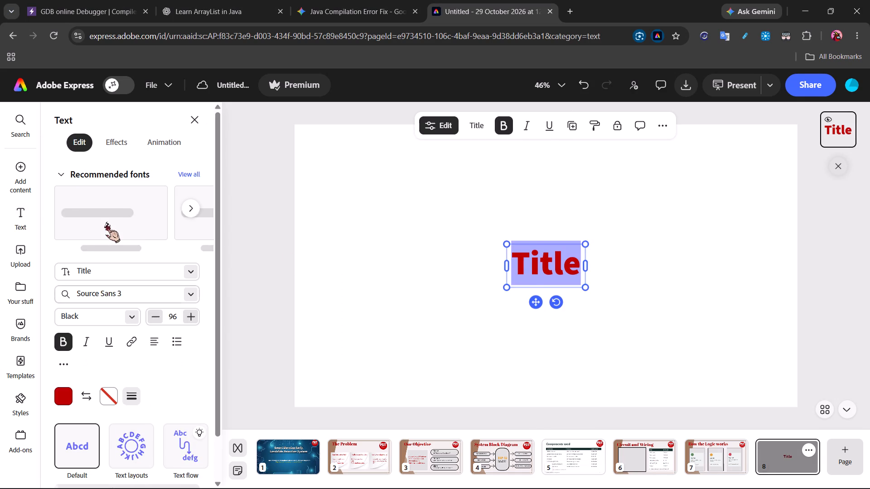
{"action": "key", "text": "shift+s"}
{"action": "type", "text": "oftwa"}
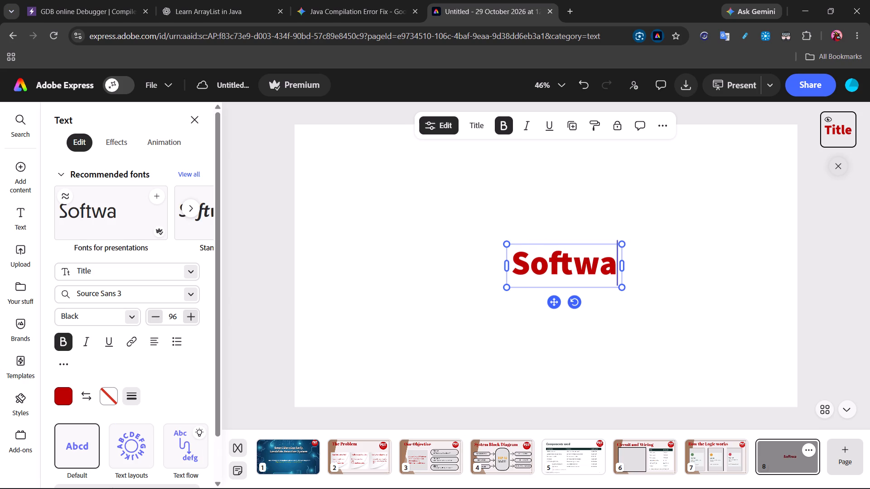
{"action": "type", "text": "re"}
{"action": "key", "text": "space"}
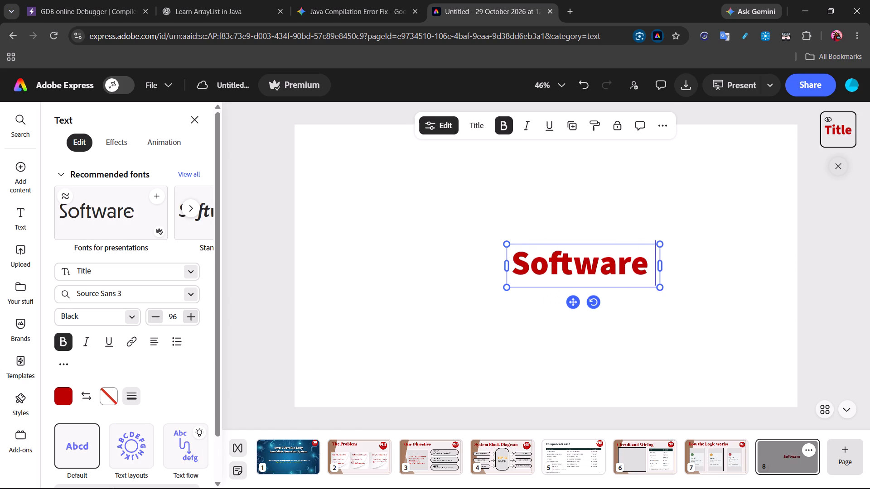
{"action": "key", "text": "alt+Tab"}
{"action": "key", "text": "alt+Tab"}
{"action": "type", "text": "and Dashboard"}
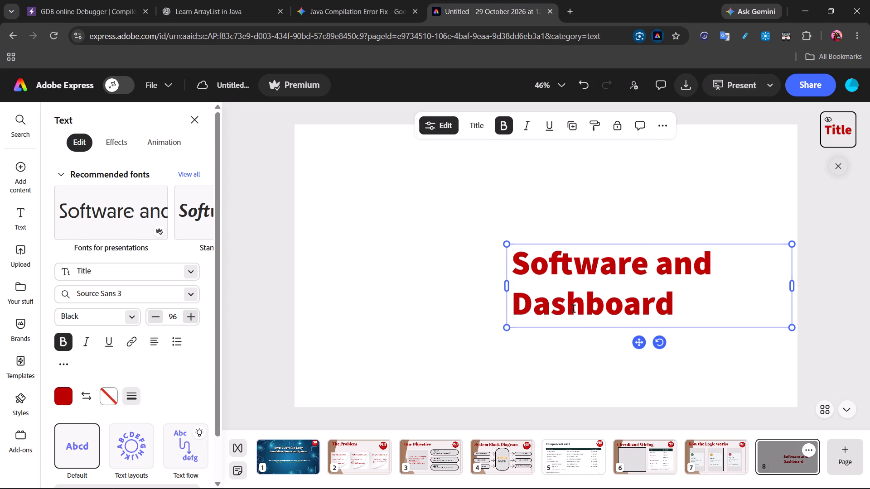
Widen the title's text box so it fits on one line and move it to the top of page 8.
{"action": "left_click_drag", "start_coordinate": [640, 342], "coordinate": [467, 290]}
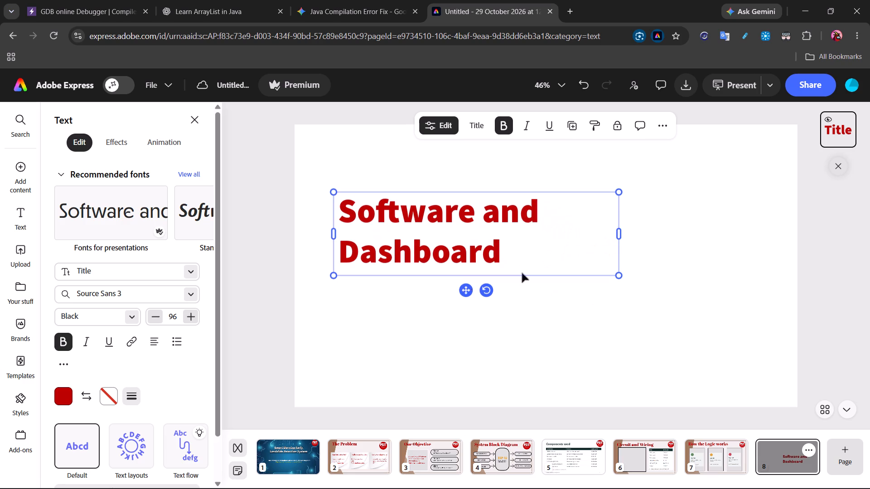
{"action": "left_click_drag", "start_coordinate": [618, 230], "coordinate": [622, 236]}
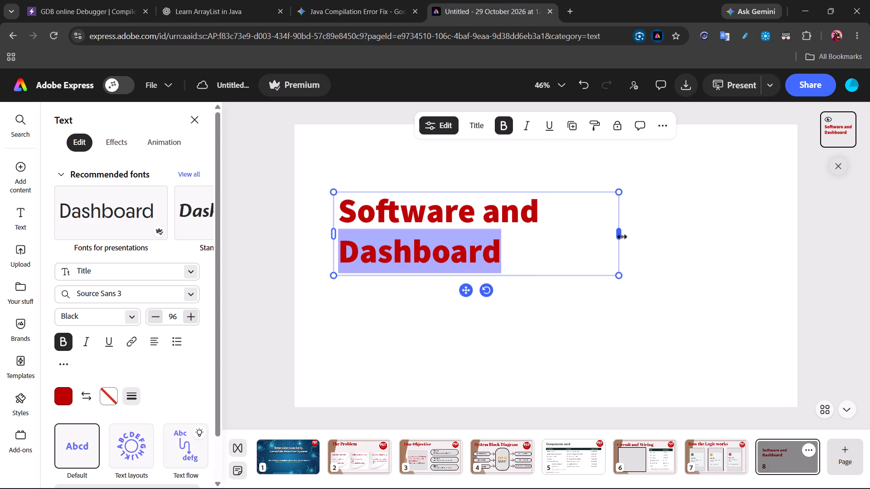
{"action": "left_click_drag", "start_coordinate": [621, 236], "coordinate": [727, 230]}
{"action": "left_click_drag", "start_coordinate": [521, 249], "coordinate": [495, 200]}
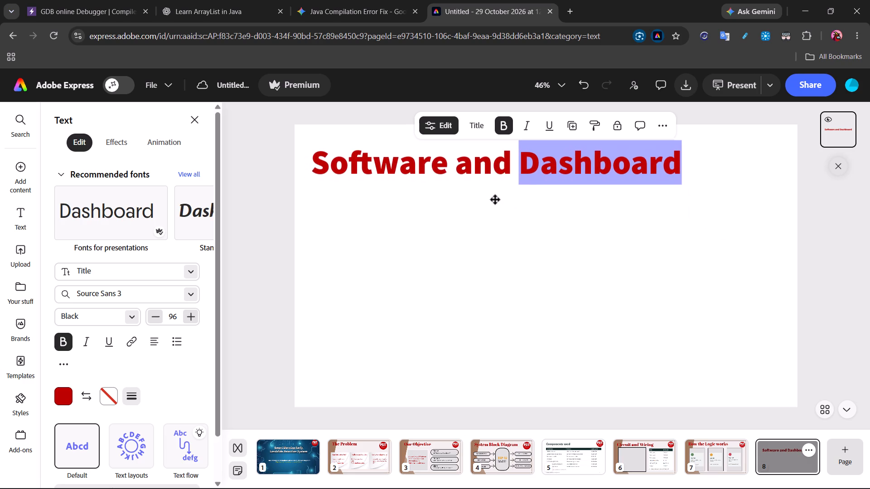
{"action": "left_click_drag", "start_coordinate": [495, 200], "coordinate": [486, 195]}
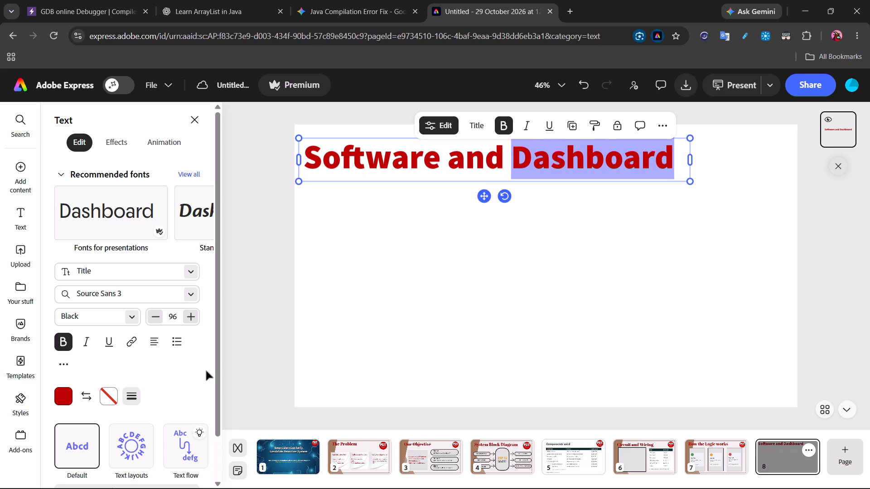
Place the previously uploaded pale background image with brown shapes and a frame on page 8.
{"action": "left_click", "coordinate": [24, 246]}
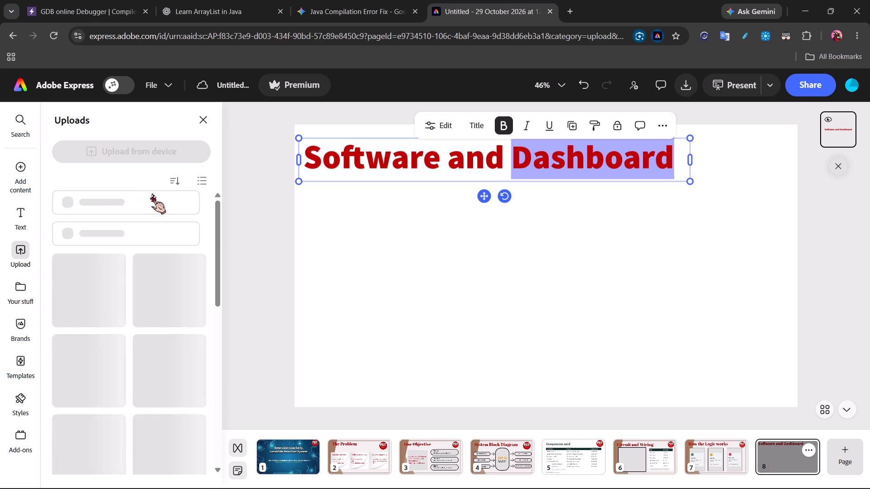
{"action": "scroll", "coordinate": [118, 290], "scroll_direction": "down", "scroll_amount": 1}
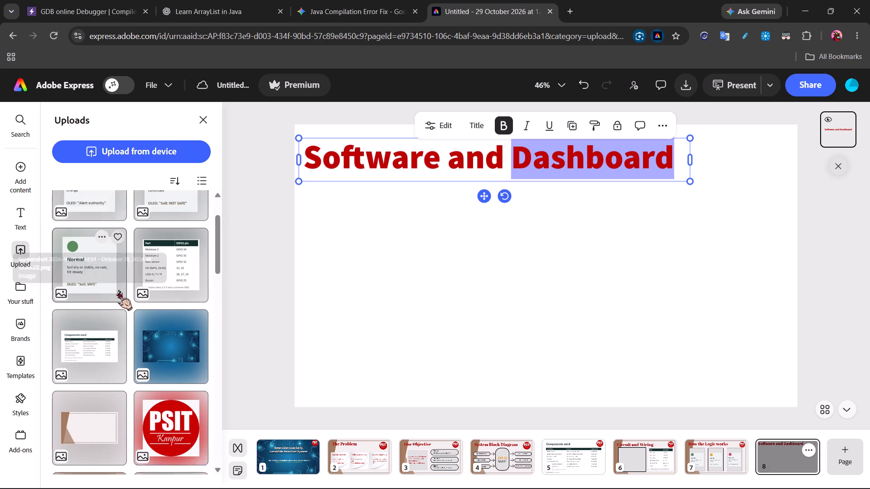
{"action": "scroll", "coordinate": [118, 290], "scroll_direction": "down", "scroll_amount": 1}
{"action": "left_click", "coordinate": [82, 379]}
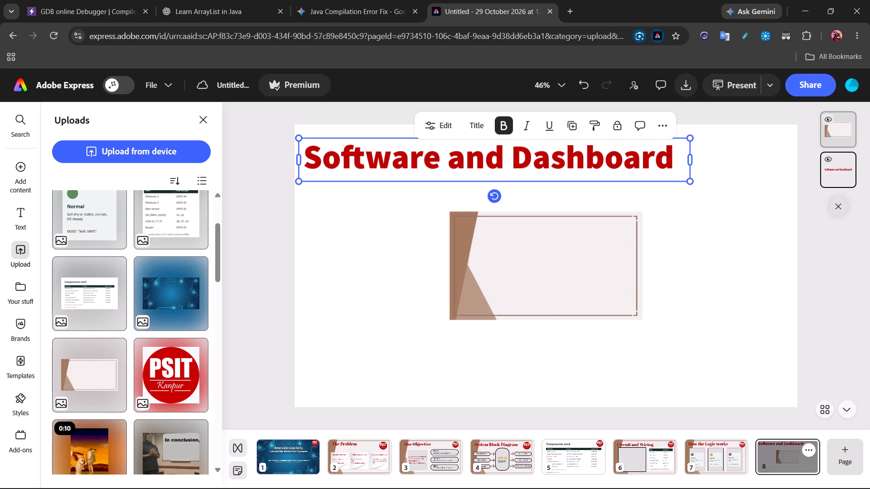
Layer the background image beneath the title and enlarge it from the page's top-left corner to cover all of page 8.
{"action": "left_click_drag", "start_coordinate": [847, 129], "coordinate": [846, 167]}
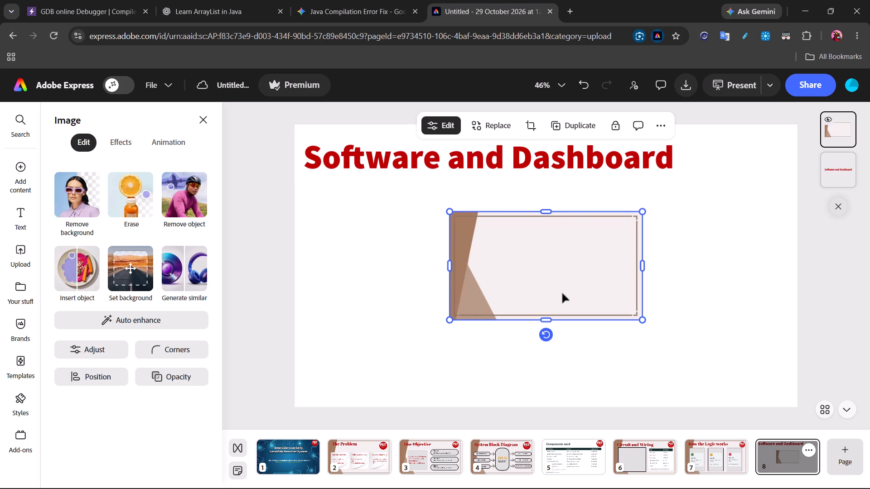
{"action": "left_click_drag", "start_coordinate": [562, 293], "coordinate": [406, 208]}
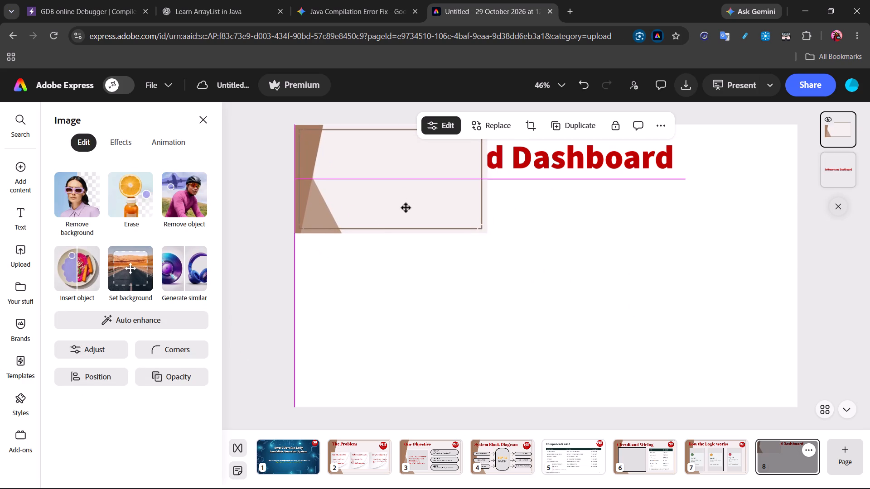
{"action": "left_click_drag", "start_coordinate": [830, 135], "coordinate": [826, 180]}
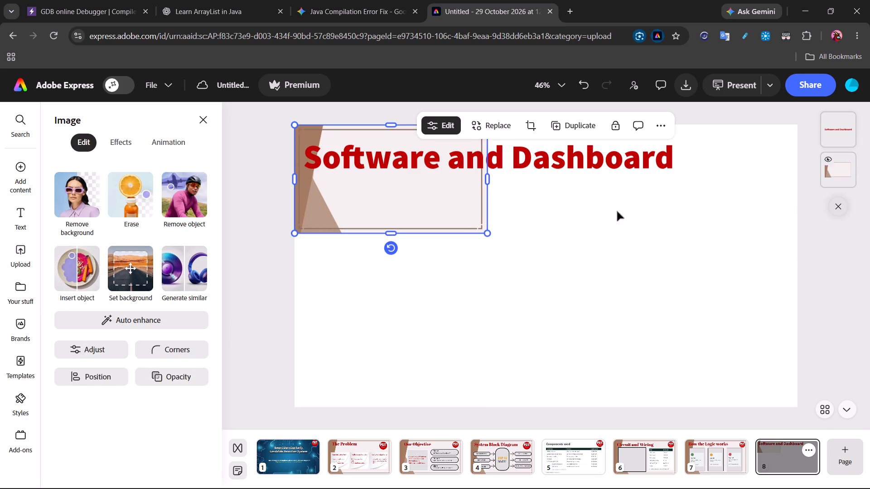
{"action": "left_click_drag", "start_coordinate": [491, 234], "coordinate": [808, 363]}
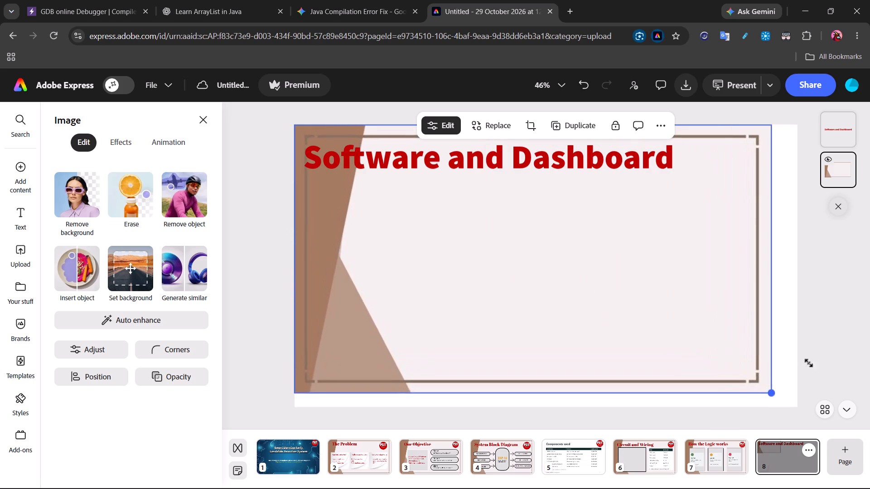
{"action": "left_click_drag", "start_coordinate": [808, 363], "coordinate": [827, 371]}
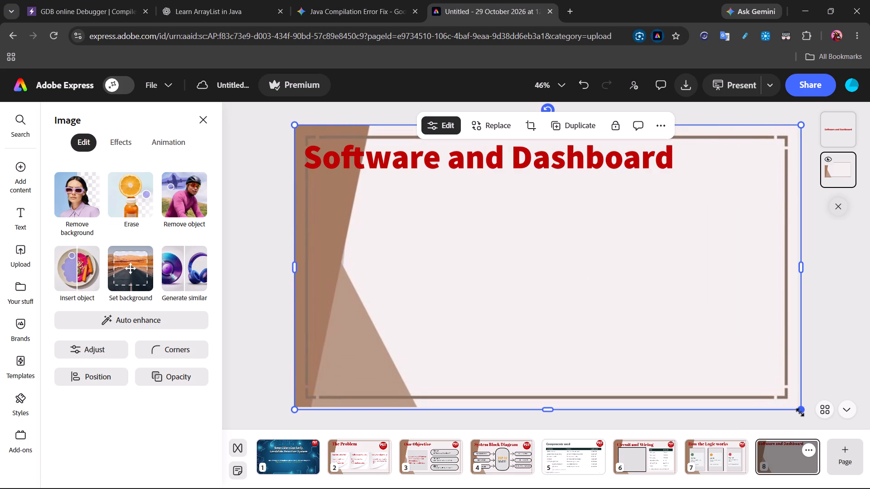
{"action": "left_click", "coordinate": [800, 412]}
Set the "Software and Dashboard" title's font to Abril Fatface.
{"action": "left_click", "coordinate": [595, 162]}
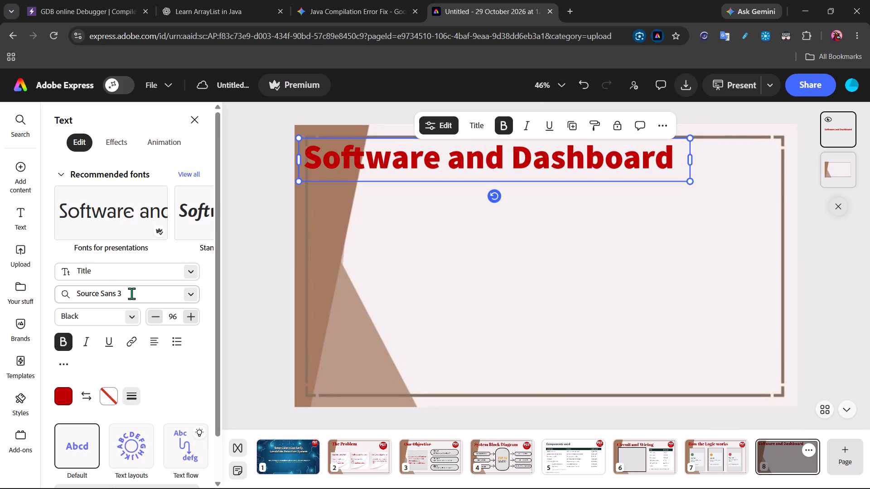
{"action": "left_click", "coordinate": [131, 293]}
{"action": "key", "text": "BackSpace"}
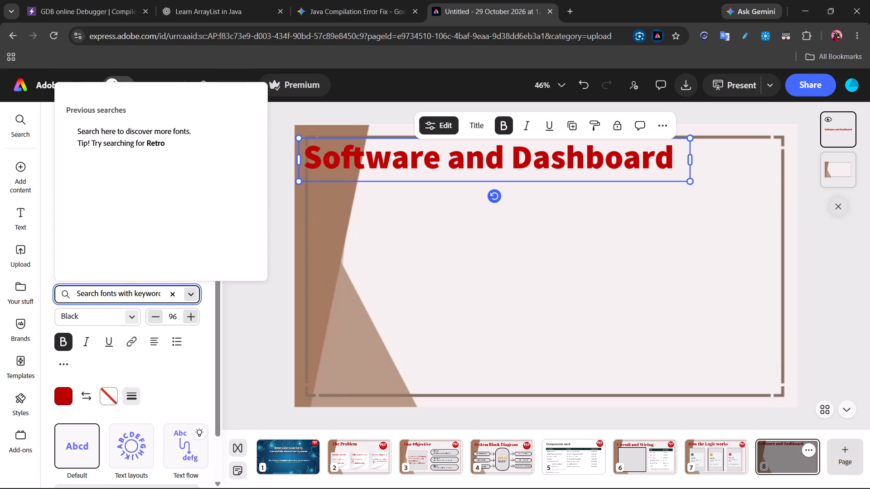
{"action": "type", "text": "Abril"}
{"action": "left_click", "coordinate": [146, 160]}
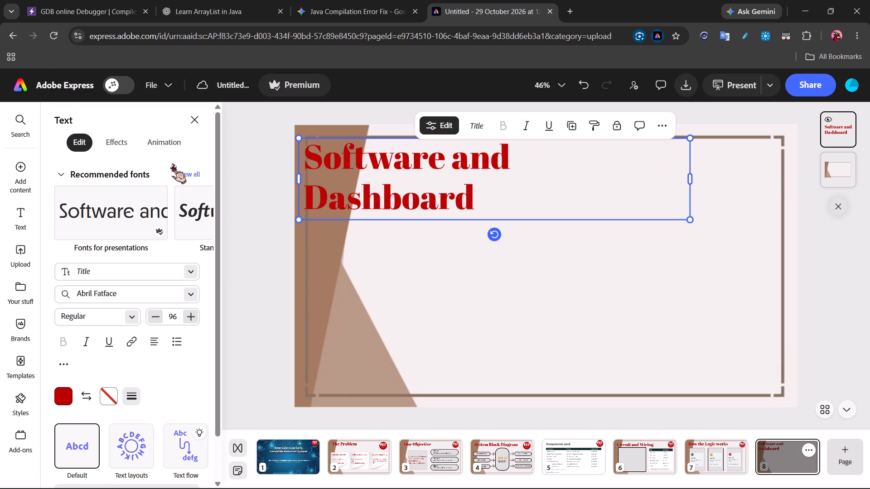
Widen the title's text box until "Software and Dashboard" fits on one line and position it just inside the frame's upper edge.
{"action": "left_click_drag", "start_coordinate": [691, 179], "coordinate": [730, 177]}
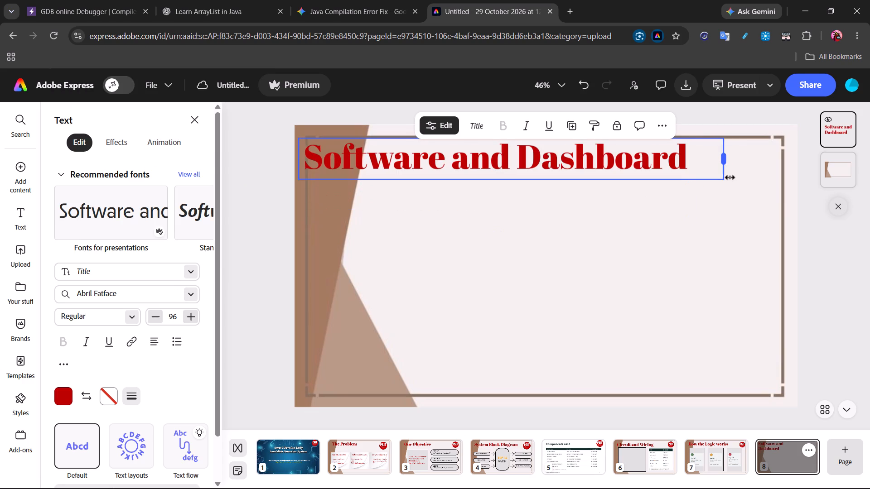
{"action": "left_click_drag", "start_coordinate": [730, 177], "coordinate": [737, 177]}
{"action": "left_click_drag", "start_coordinate": [520, 154], "coordinate": [543, 160]}
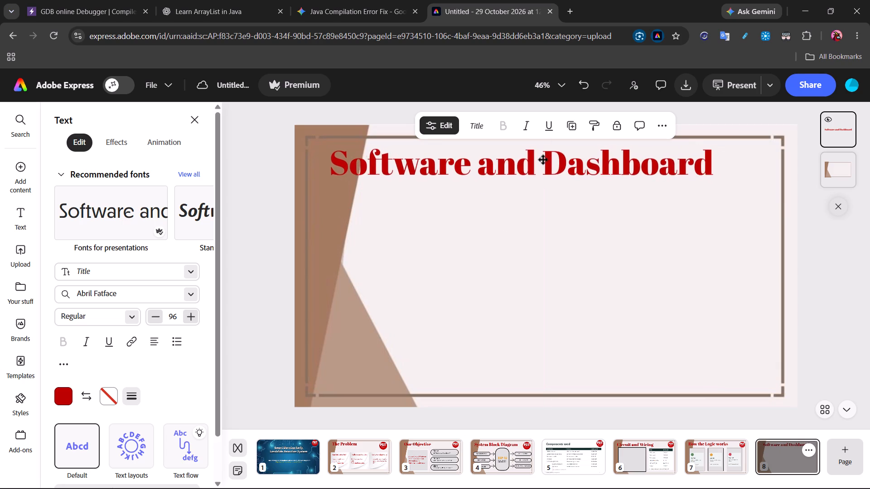
{"action": "left_click_drag", "start_coordinate": [543, 160], "coordinate": [536, 159]}
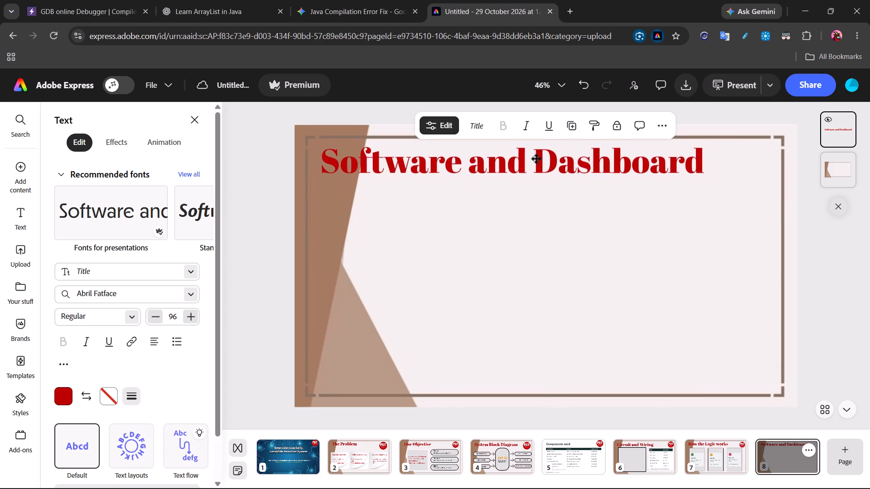
{"action": "left_click_drag", "start_coordinate": [536, 159], "coordinate": [536, 161]}
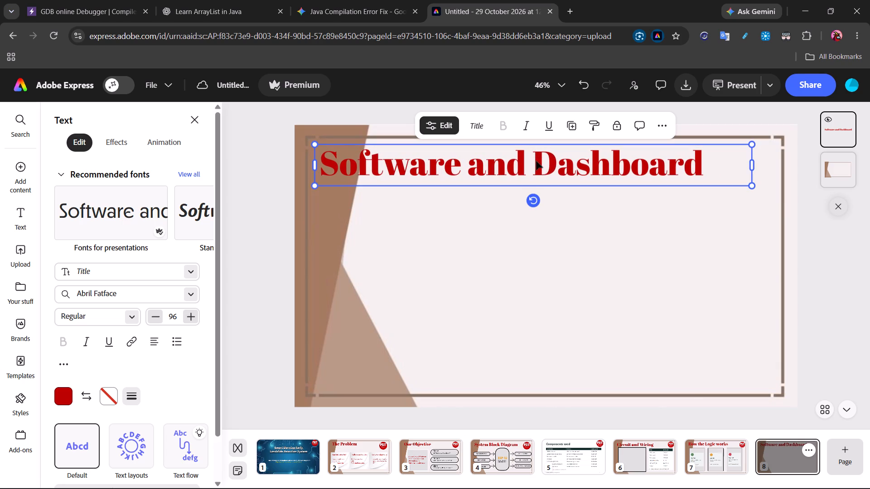
{"action": "left_click", "coordinate": [533, 163]}
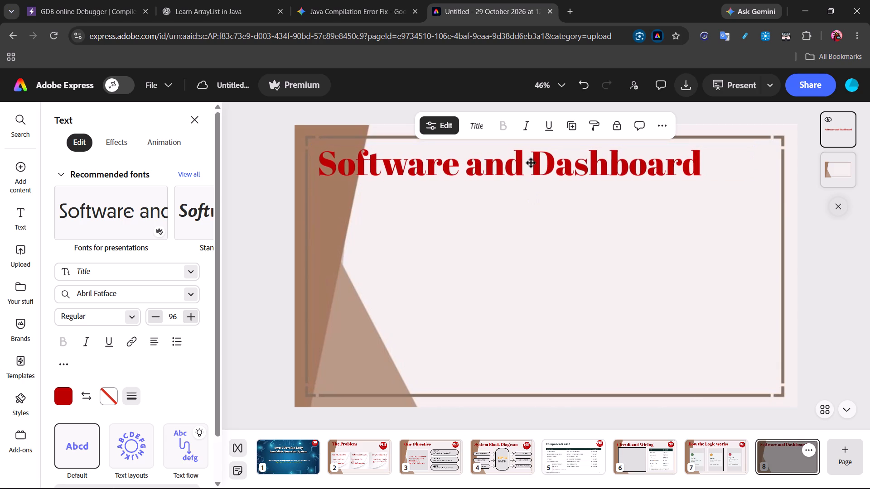
{"action": "left_click", "coordinate": [515, 253]}
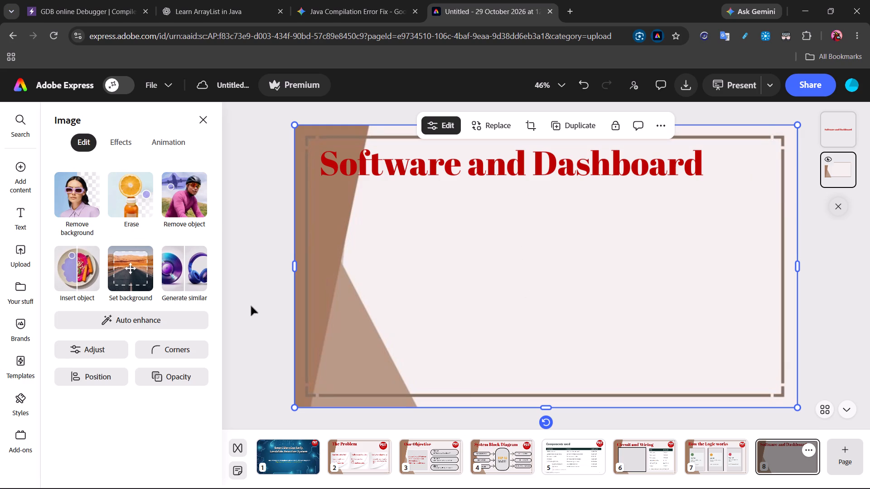
Add a plain square shape from the elements library to page 8.
{"action": "left_click", "coordinate": [17, 177]}
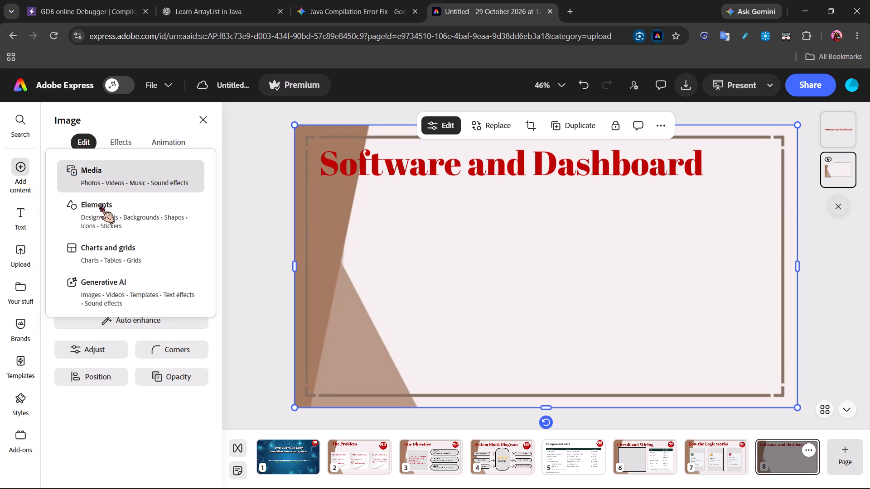
{"action": "left_click", "coordinate": [100, 204]}
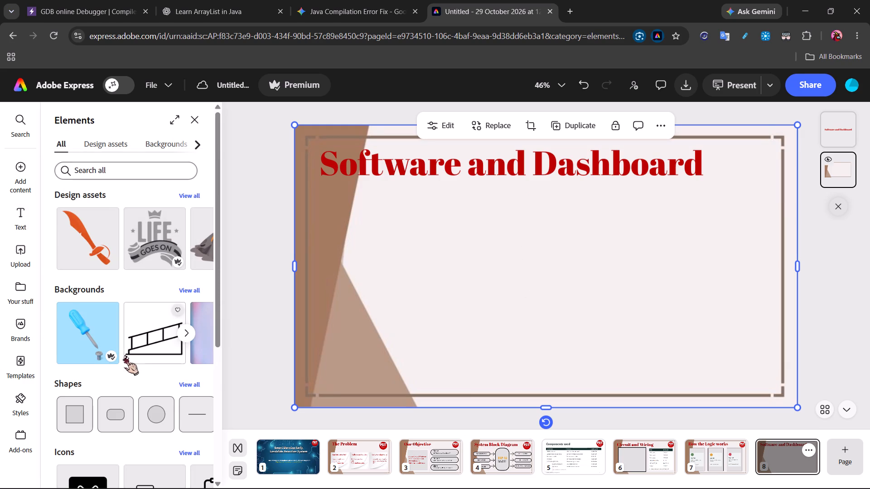
{"action": "scroll", "coordinate": [124, 355], "scroll_direction": "down", "scroll_amount": 1}
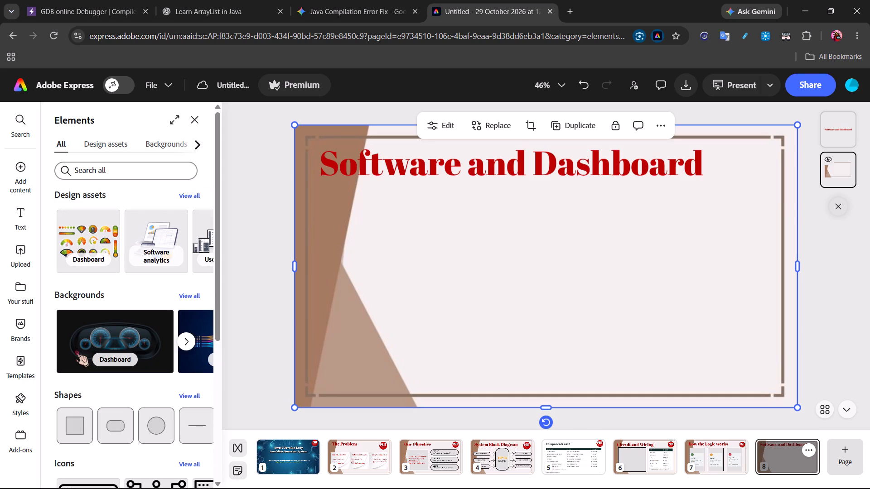
{"action": "left_click", "coordinate": [74, 419]}
{"action": "left_click", "coordinate": [540, 296]}
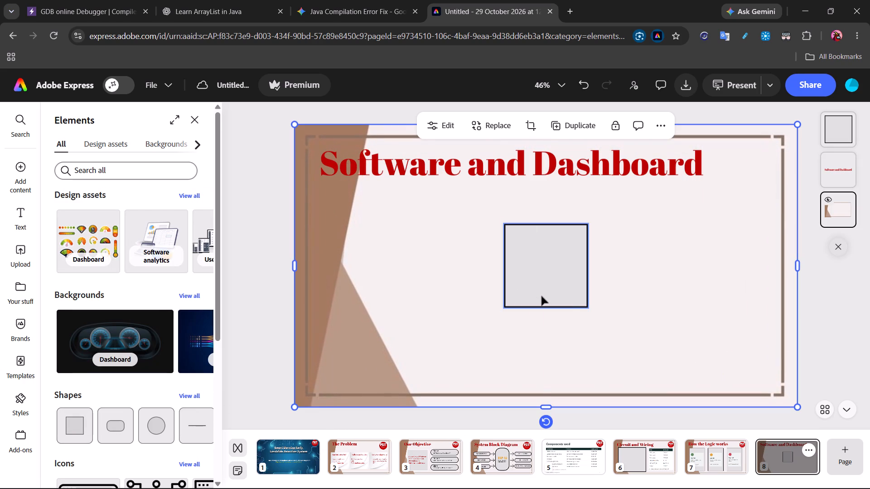
Lock page 8's background image with the option that still allows image replacement.
{"action": "left_click", "coordinate": [646, 287]}
{"action": "right_click", "coordinate": [646, 287]}
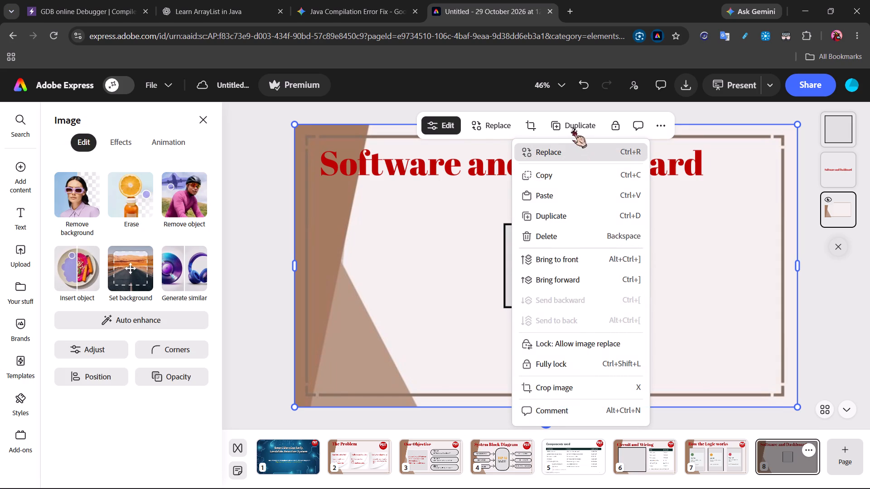
{"action": "left_click", "coordinate": [614, 123]}
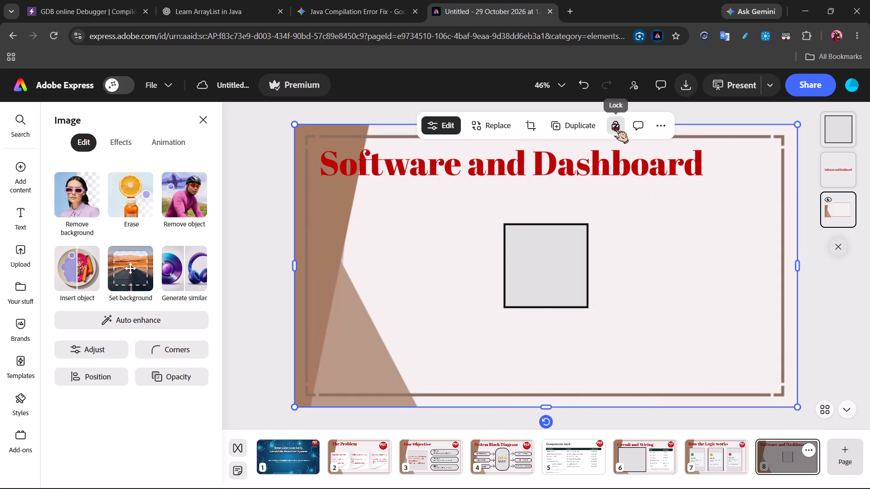
{"action": "left_click", "coordinate": [614, 123]}
{"action": "left_click", "coordinate": [651, 150]}
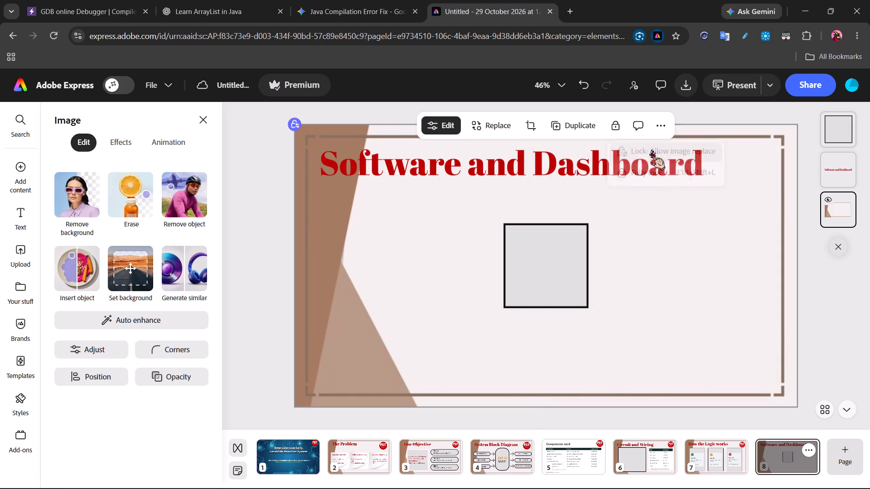
Move the square below the title and enlarge it into a rectangle about 131 from the page's left edge, 245 from top, 886 from right, 86 from bottom.
{"action": "left_click", "coordinate": [573, 277]}
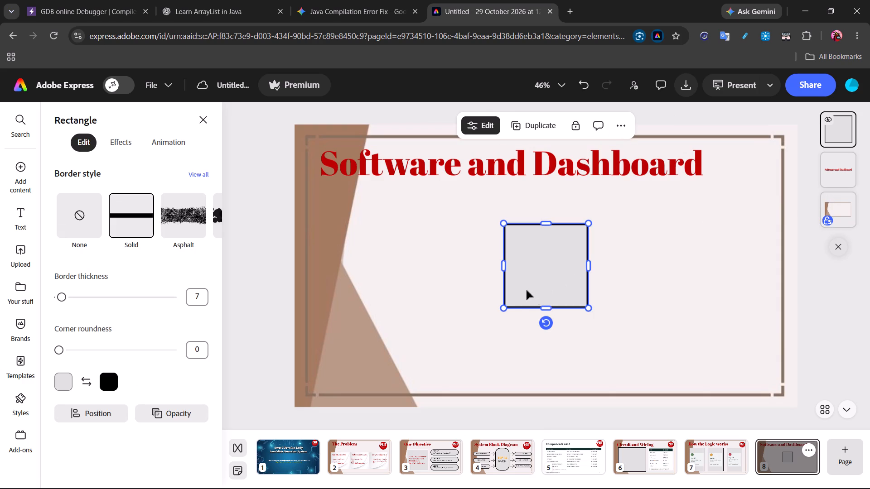
{"action": "left_click_drag", "start_coordinate": [547, 277], "coordinate": [377, 264]}
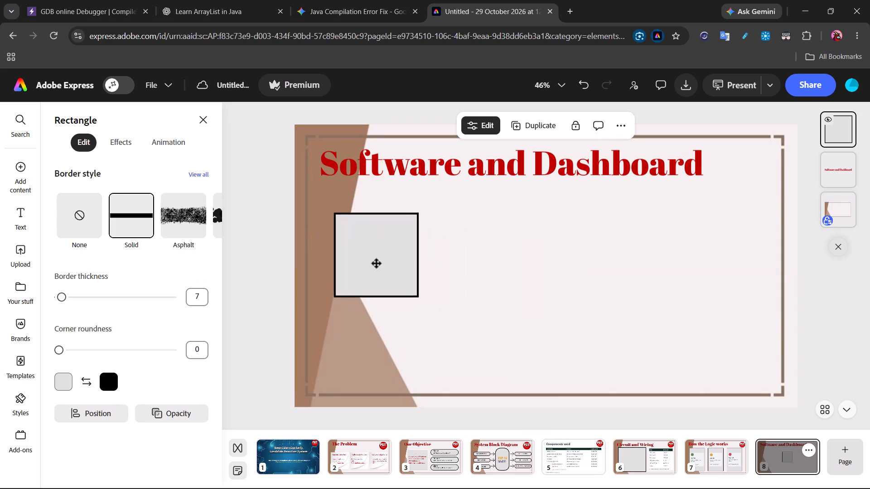
{"action": "left_click_drag", "start_coordinate": [377, 264], "coordinate": [375, 254]}
{"action": "left_click_drag", "start_coordinate": [419, 285], "coordinate": [487, 315]}
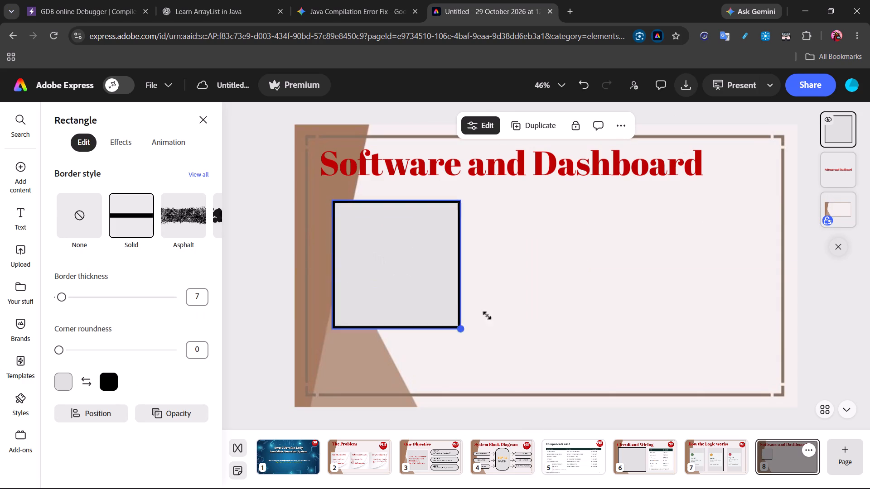
{"action": "left_click_drag", "start_coordinate": [487, 315], "coordinate": [535, 358]}
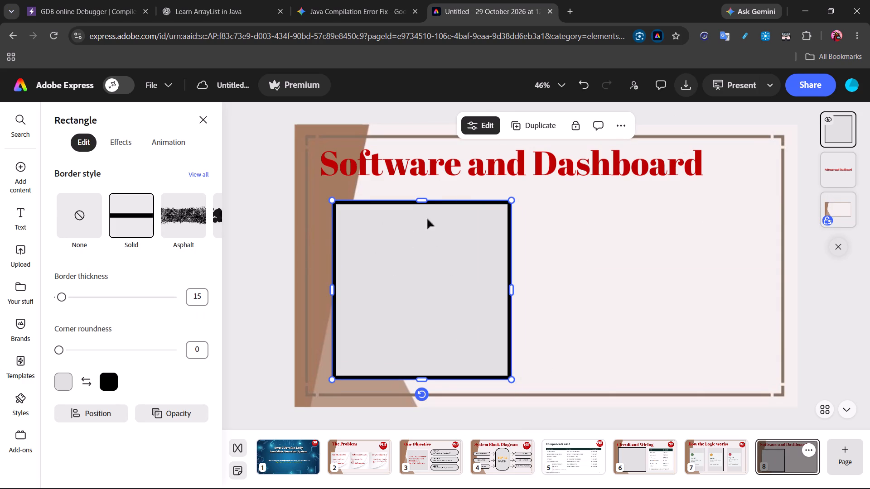
{"action": "left_click_drag", "start_coordinate": [421, 203], "coordinate": [421, 188]}
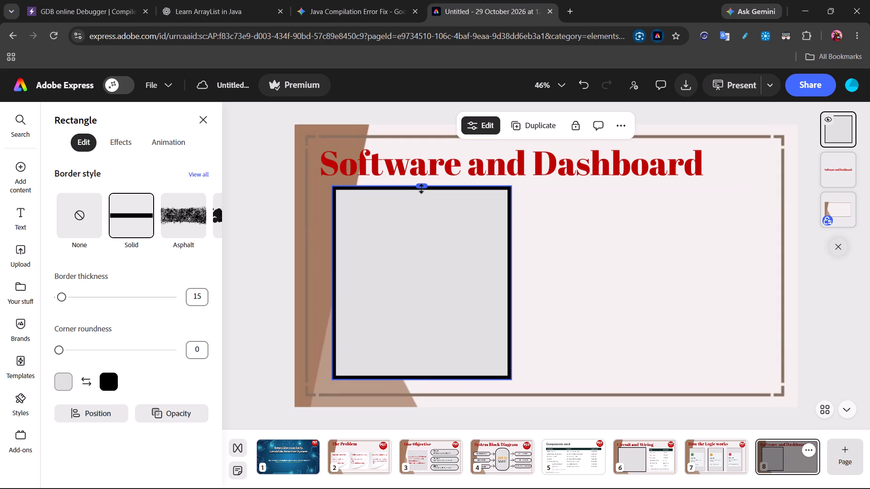
{"action": "left_click_drag", "start_coordinate": [421, 188], "coordinate": [421, 191]}
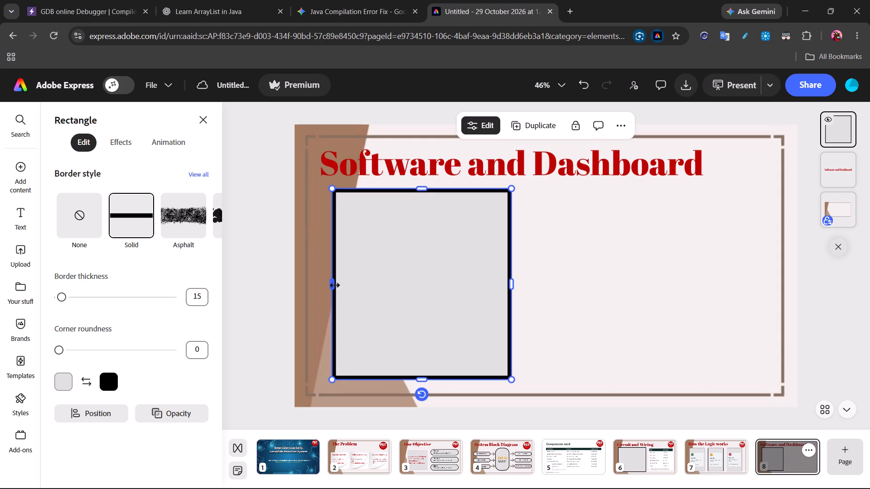
{"action": "left_click", "coordinate": [332, 283]}
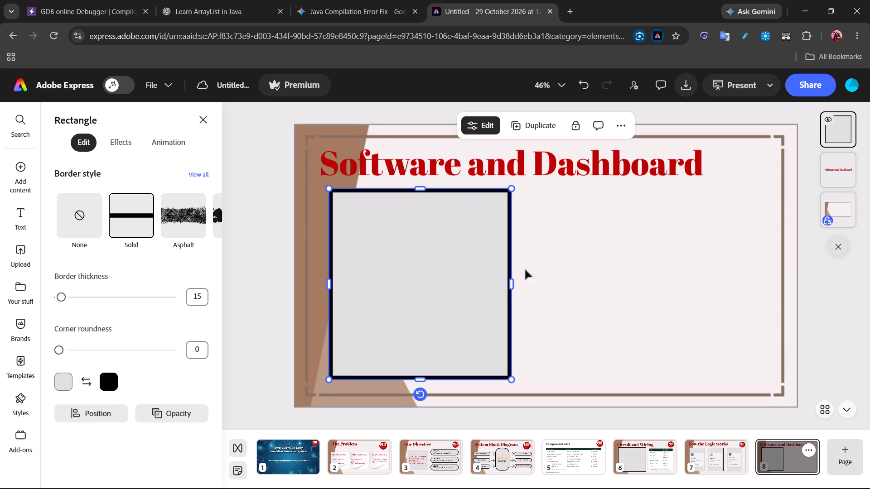
{"action": "left_click_drag", "start_coordinate": [420, 377], "coordinate": [421, 382]}
{"action": "left_click_drag", "start_coordinate": [512, 285], "coordinate": [552, 286]}
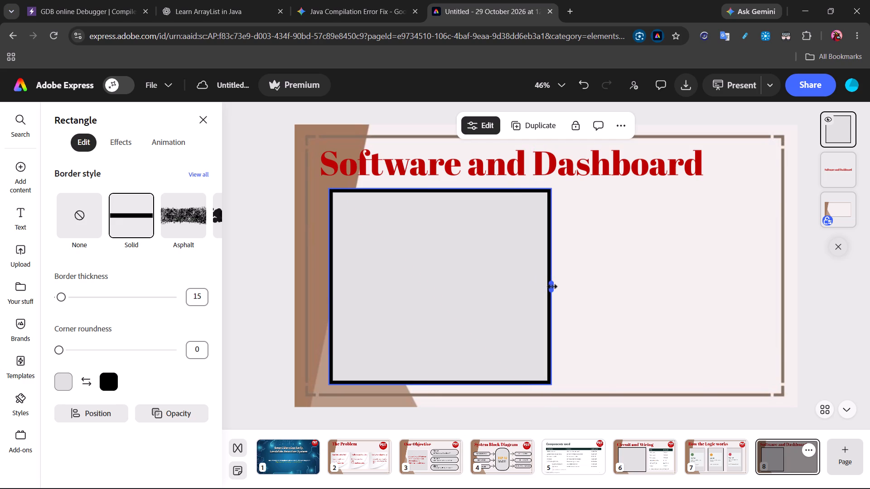
{"action": "left_click_drag", "start_coordinate": [552, 286], "coordinate": [566, 285]}
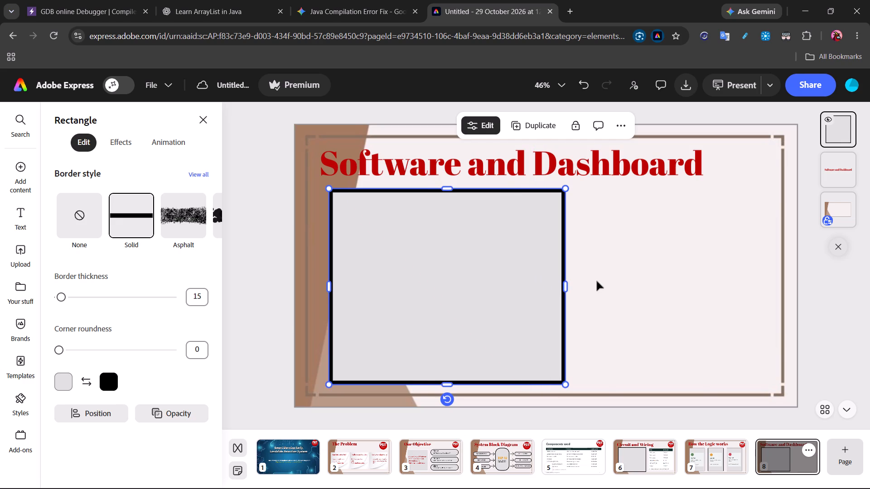
{"action": "left_click", "coordinate": [597, 281]}
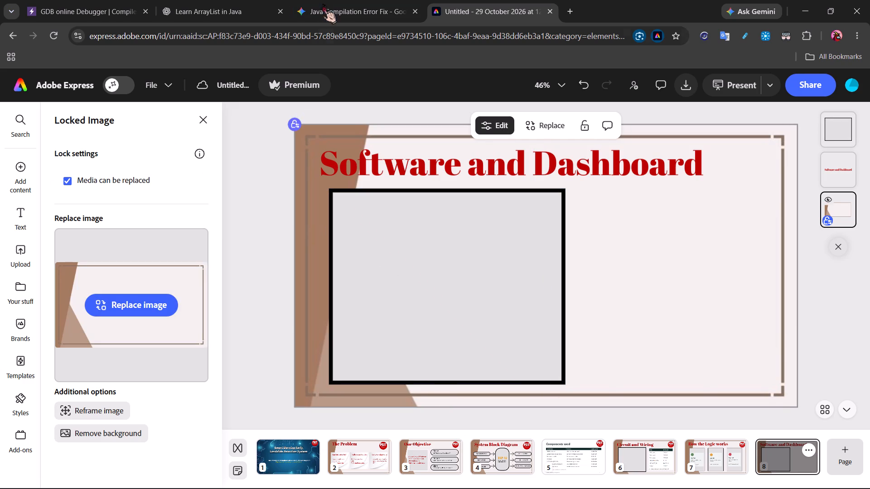
Switch to the example presentation in WPS Office and capture a screenshot of slide 8's four cards, from ESP32 firmware to Web dashboard.
{"action": "key", "text": "alt+Tab"}
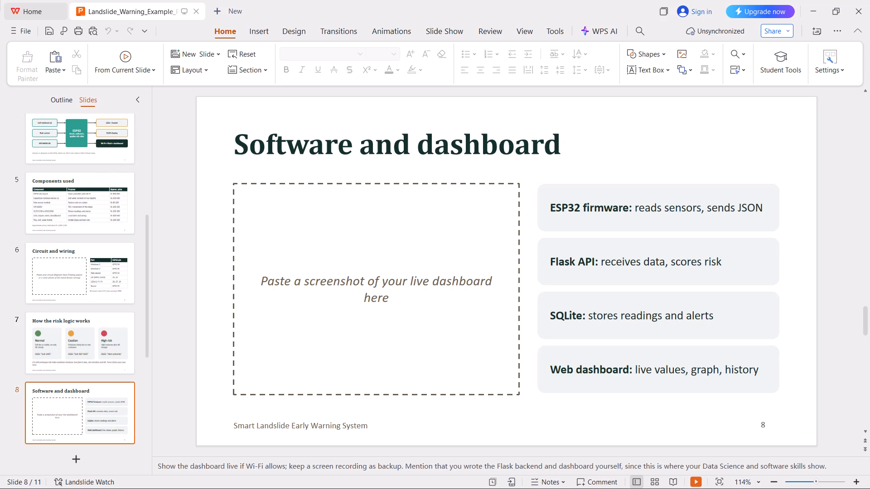
{"action": "key", "text": "shift+super+s"}
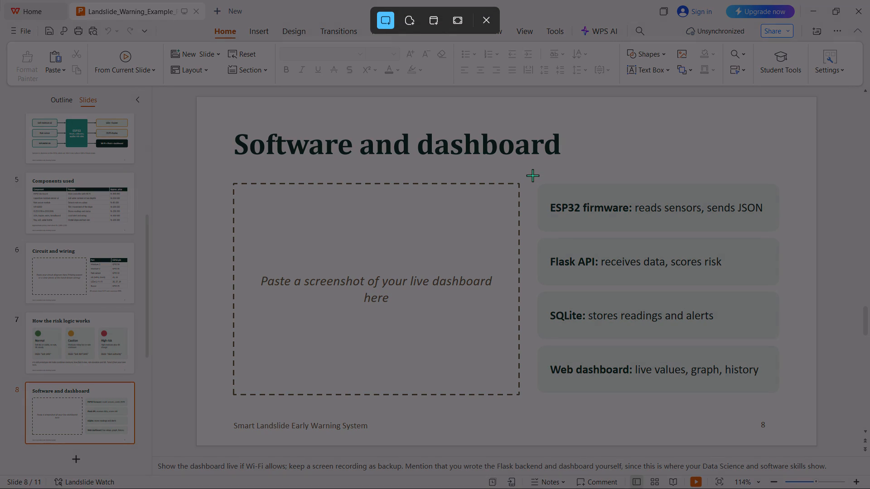
{"action": "left_click_drag", "start_coordinate": [532, 175], "coordinate": [796, 387]}
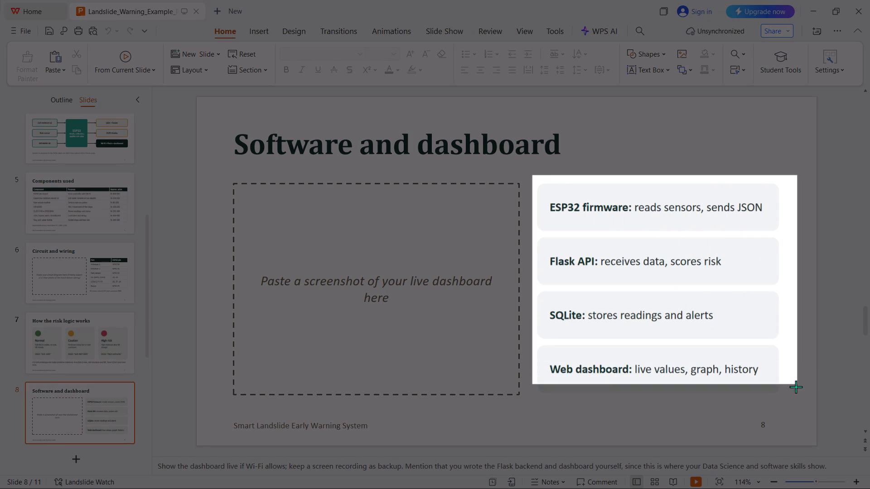
{"action": "left_click_drag", "start_coordinate": [796, 387], "coordinate": [785, 414]}
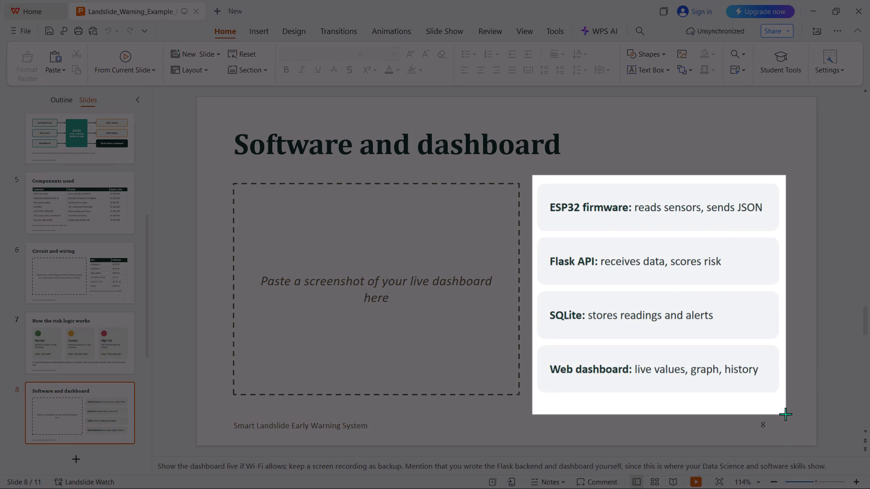
{"action": "left_click_drag", "start_coordinate": [785, 414], "coordinate": [784, 402]}
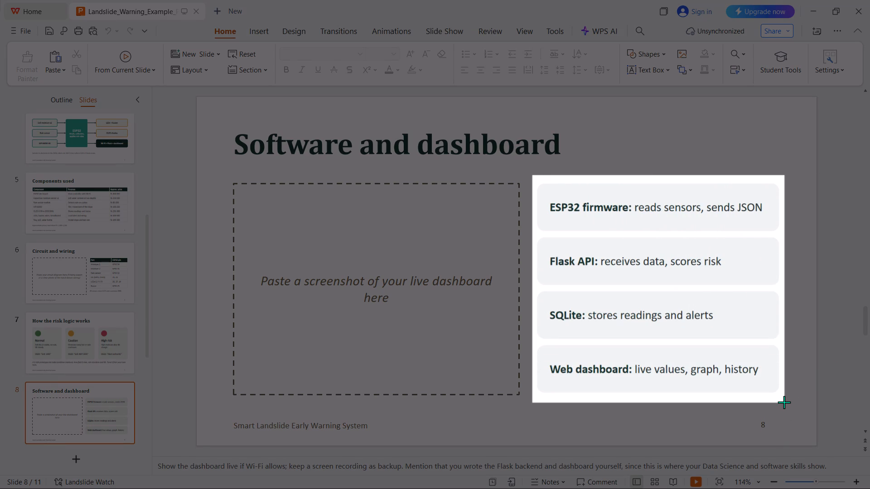
{"action": "left_click_drag", "start_coordinate": [784, 402], "coordinate": [784, 402]}
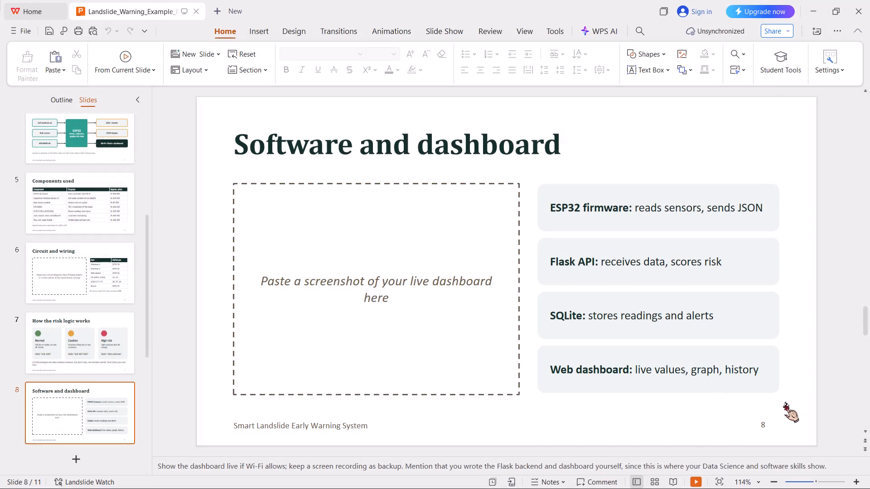
{"action": "key", "text": "alt+Tab"}
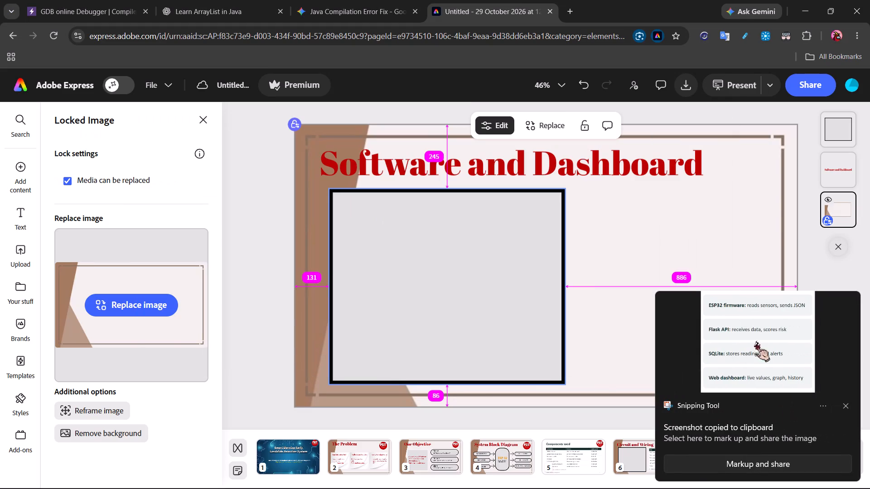
{"action": "left_click", "coordinate": [842, 403]}
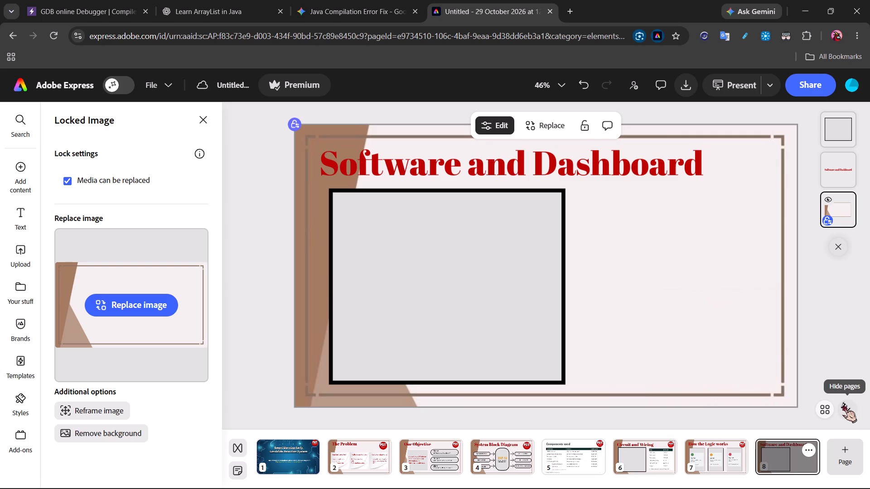
{"action": "left_click", "coordinate": [14, 254]}
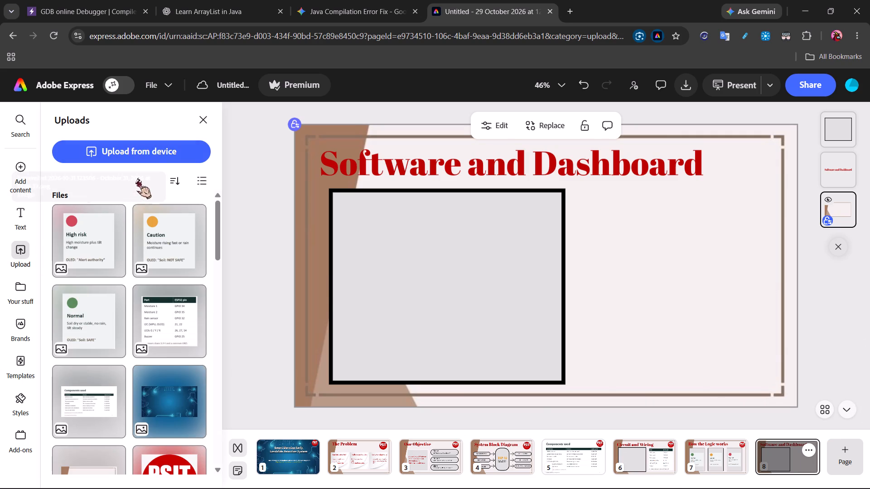
{"action": "left_click", "coordinate": [145, 147]}
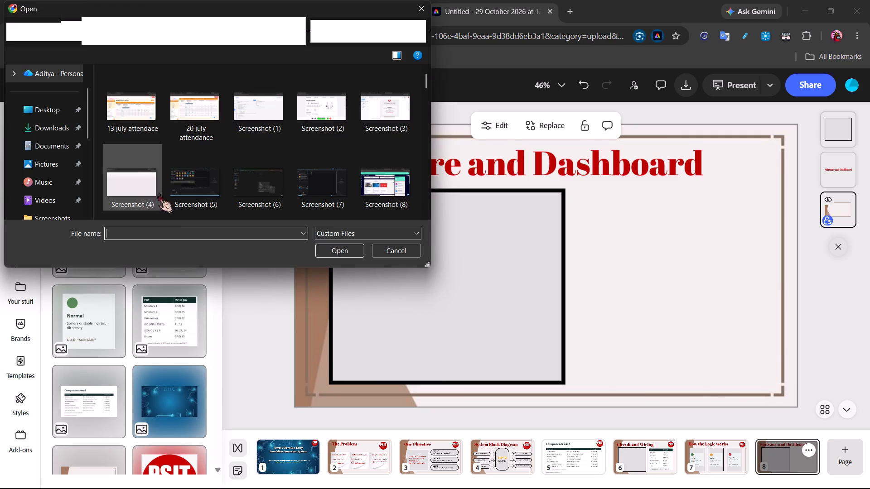
{"action": "scroll", "coordinate": [168, 212], "scroll_direction": "down", "scroll_amount": 11}
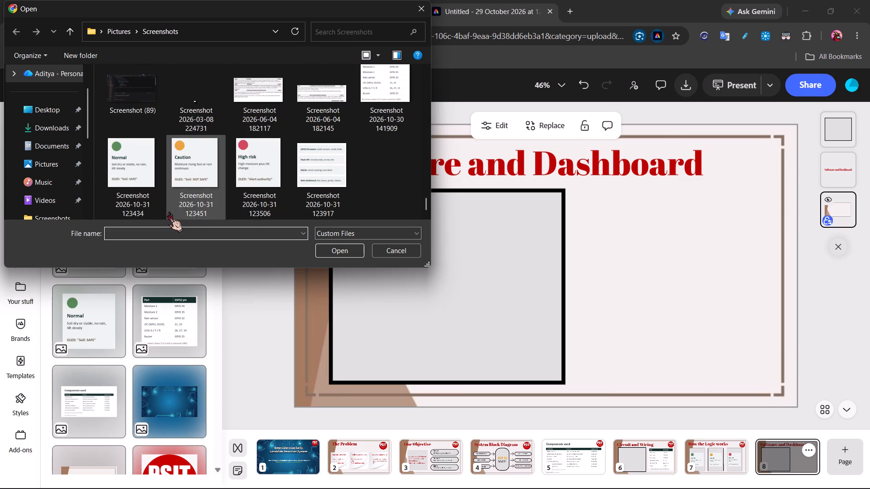
{"action": "left_click", "coordinate": [319, 160]}
{"action": "left_click", "coordinate": [347, 250]}
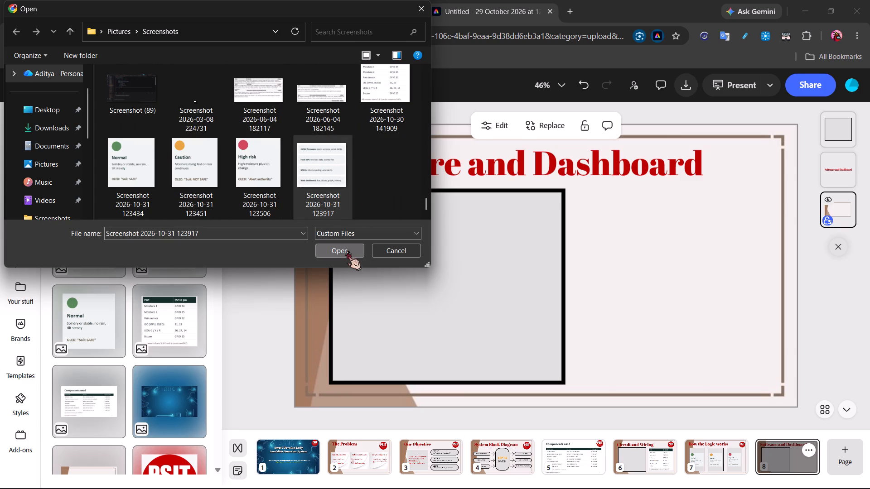
Move the four-card software capture into the empty space on page 8 to the right of the rectangle and enlarge it.
{"action": "left_click_drag", "start_coordinate": [547, 274], "coordinate": [652, 278]}
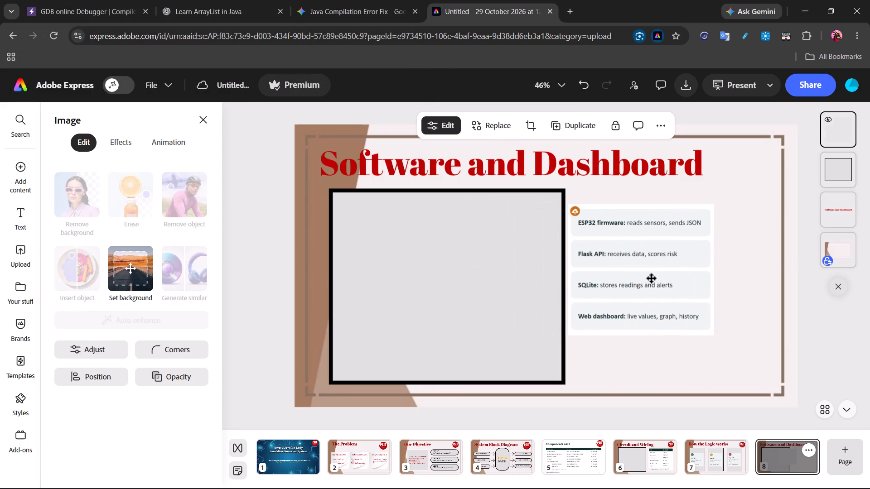
{"action": "left_click_drag", "start_coordinate": [652, 278], "coordinate": [673, 275]}
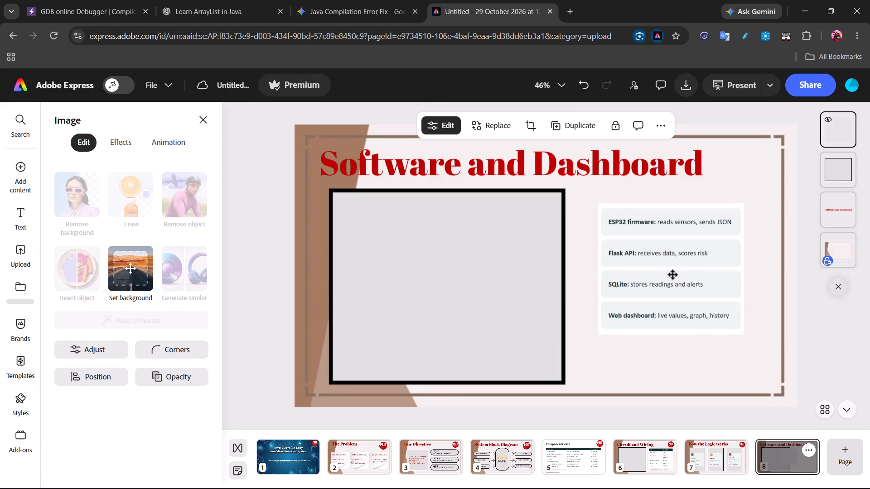
{"action": "left_click_drag", "start_coordinate": [673, 275], "coordinate": [673, 271]}
{"action": "left_click_drag", "start_coordinate": [672, 330], "coordinate": [673, 344]}
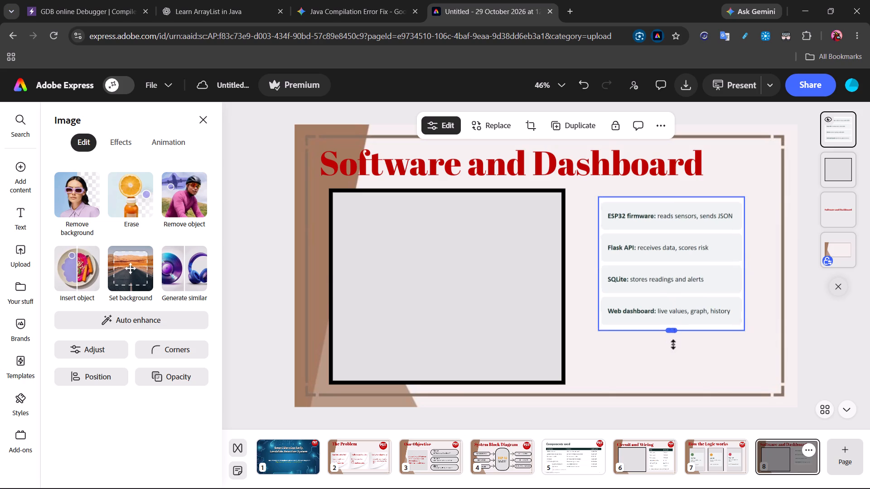
{"action": "left_click_drag", "start_coordinate": [673, 344], "coordinate": [684, 326]}
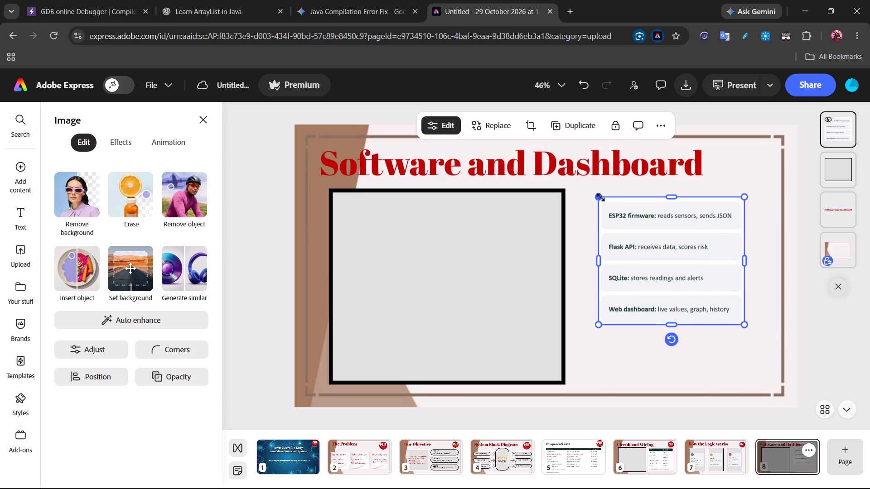
{"action": "left_click_drag", "start_coordinate": [599, 197], "coordinate": [581, 191]}
{"action": "left_click_drag", "start_coordinate": [607, 211], "coordinate": [613, 225]}
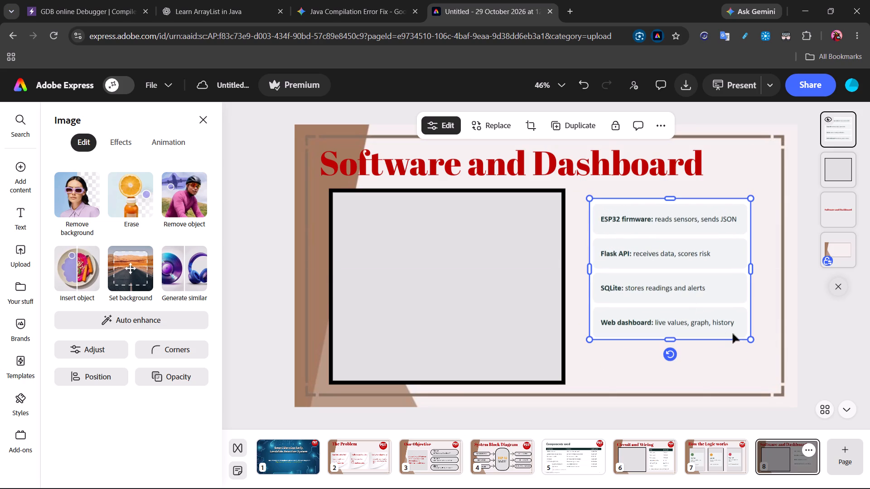
{"action": "left_click_drag", "start_coordinate": [753, 338], "coordinate": [757, 351]}
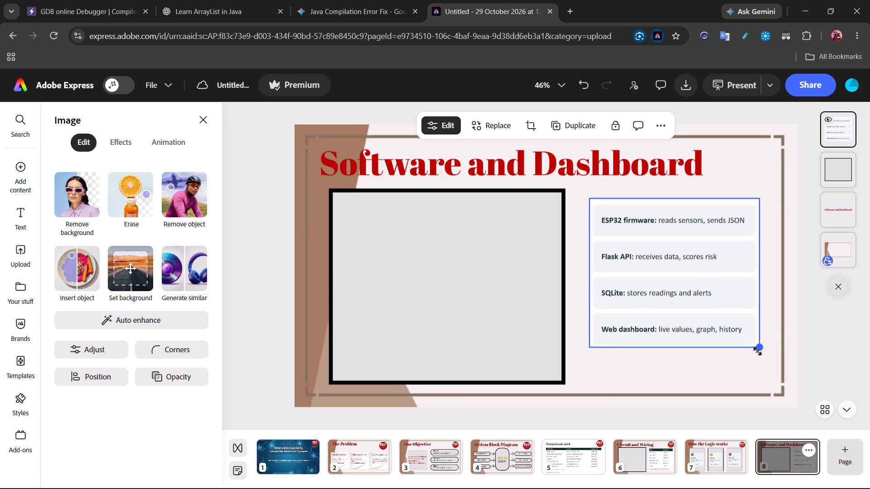
{"action": "left_click_drag", "start_coordinate": [757, 351], "coordinate": [762, 354]}
{"action": "left_click_drag", "start_coordinate": [701, 316], "coordinate": [702, 327]}
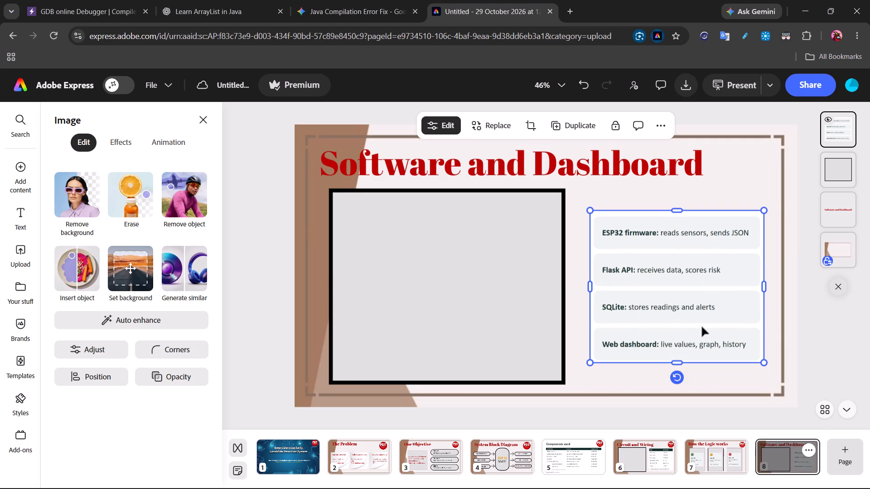
{"action": "left_click_drag", "start_coordinate": [678, 365], "coordinate": [679, 369]}
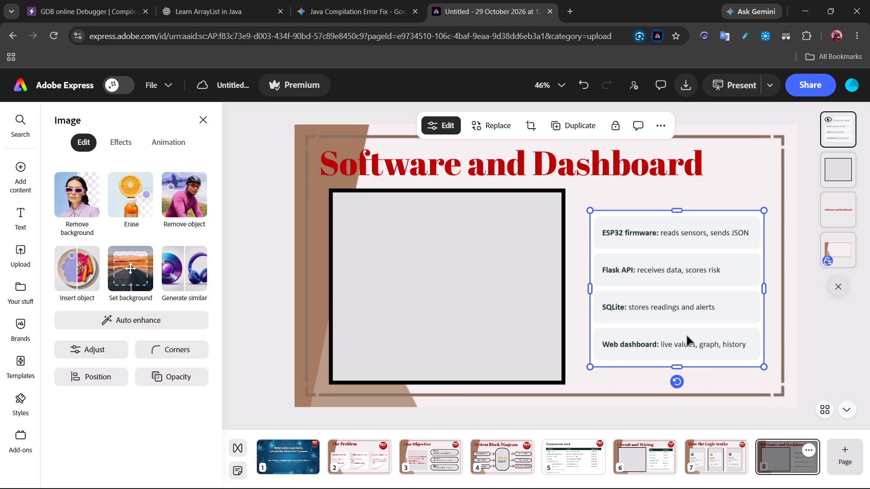
Enlarge the card capture further to fill the space inside the frame border, aligning its vertical centre with the rectangle's.
{"action": "left_click", "coordinate": [707, 374]}
{"action": "left_click", "coordinate": [667, 314]}
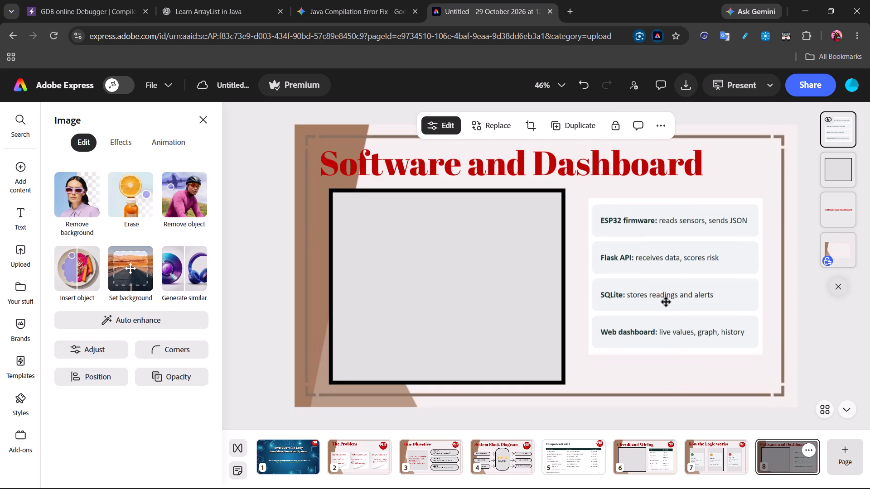
{"action": "left_click", "coordinate": [733, 376]}
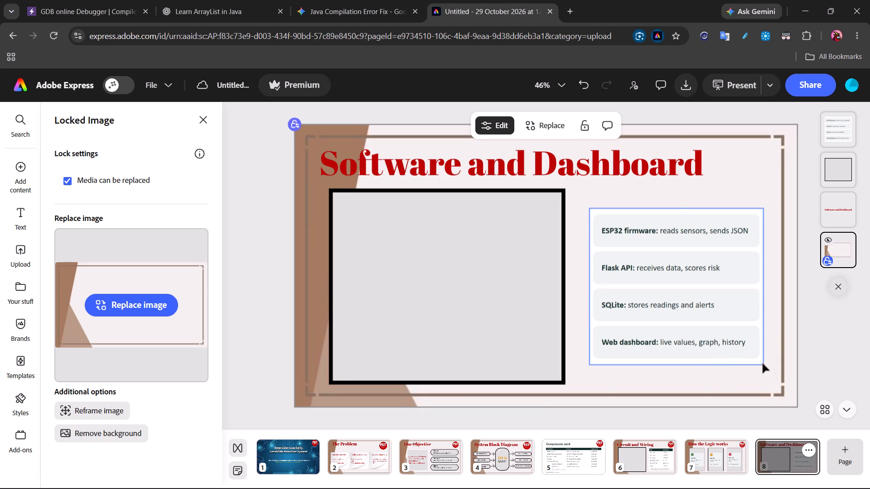
{"action": "left_click", "coordinate": [746, 355]}
{"action": "left_click_drag", "start_coordinate": [763, 365], "coordinate": [770, 373]}
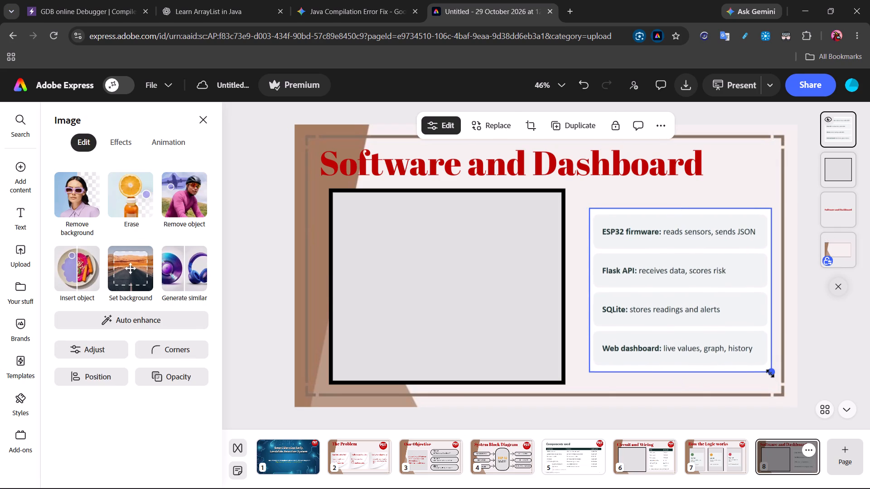
{"action": "left_click_drag", "start_coordinate": [770, 373], "coordinate": [771, 374]}
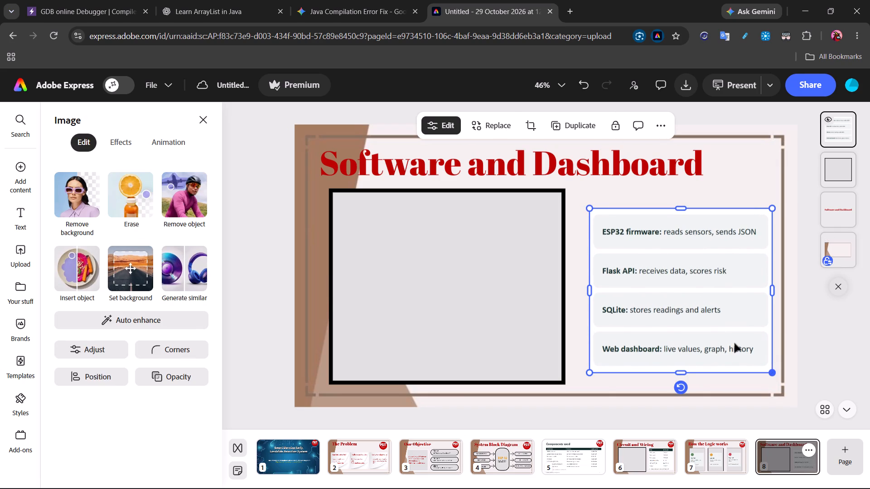
{"action": "left_click_drag", "start_coordinate": [591, 209], "coordinate": [582, 197]}
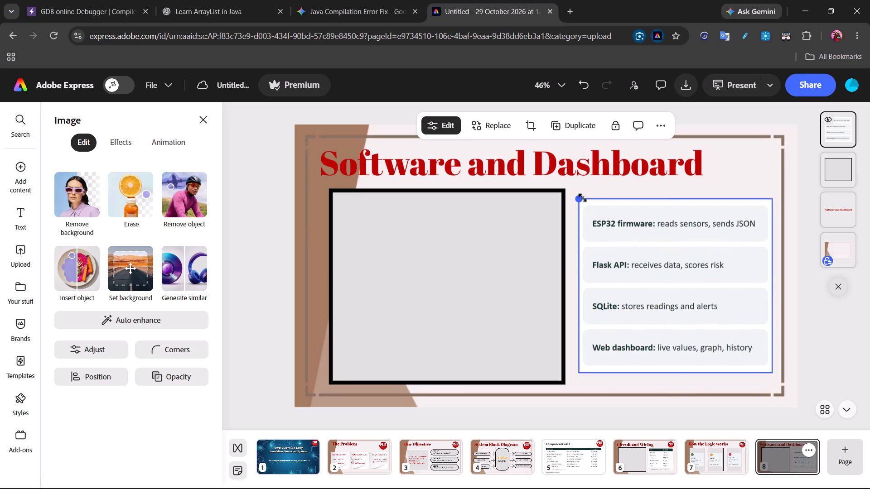
{"action": "left_click_drag", "start_coordinate": [582, 197], "coordinate": [582, 198]}
{"action": "left_click", "coordinate": [659, 261]}
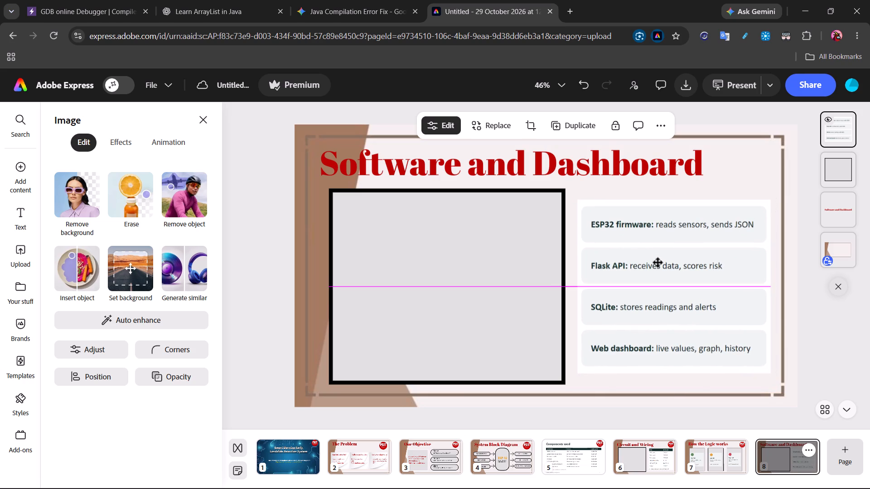
{"action": "left_click", "coordinate": [818, 310]}
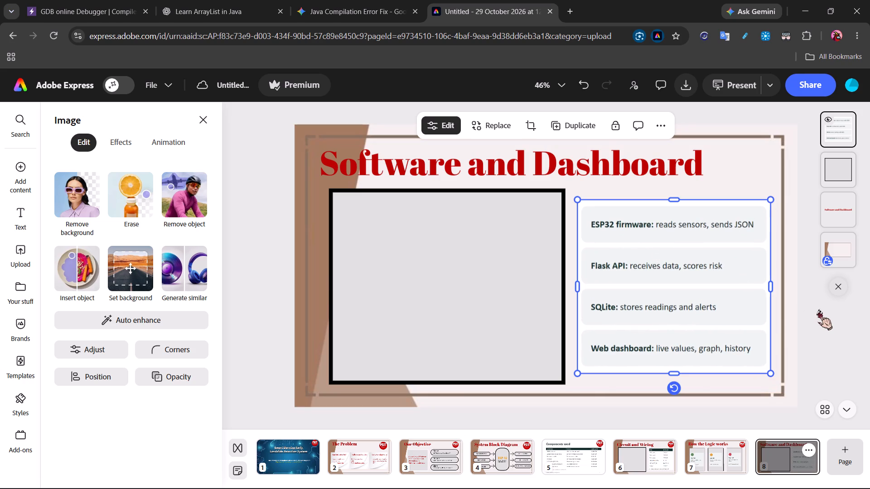
{"action": "left_click", "coordinate": [813, 324]}
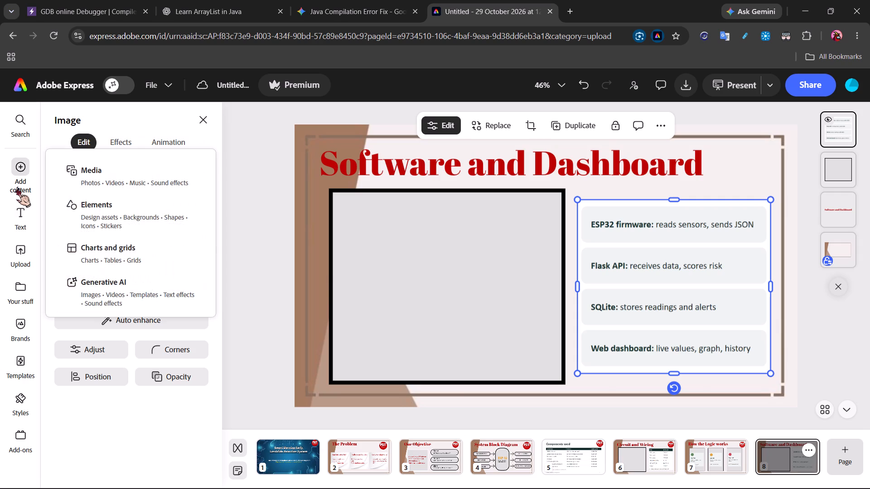
Add the uploaded PSIT Kanpur logo to page 8 and remove its background.
{"action": "left_click", "coordinate": [19, 247]}
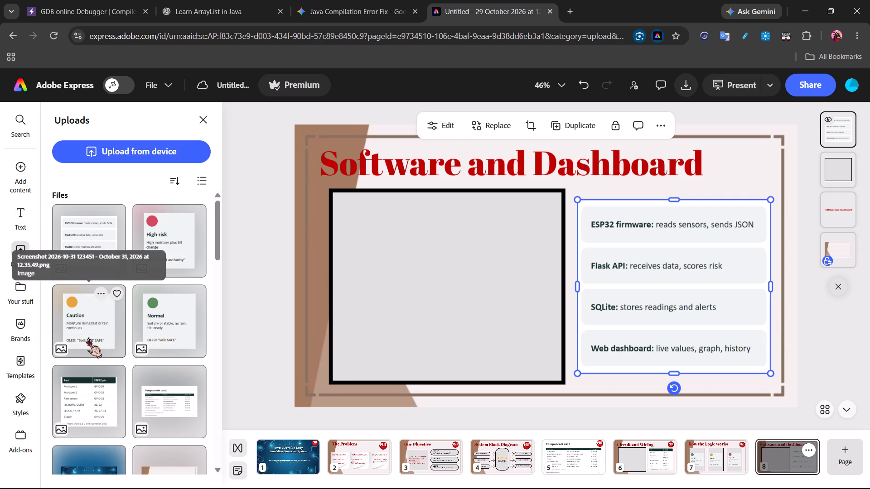
{"action": "scroll", "coordinate": [116, 417], "scroll_direction": "down", "scroll_amount": 2}
{"action": "left_click", "coordinate": [71, 446]}
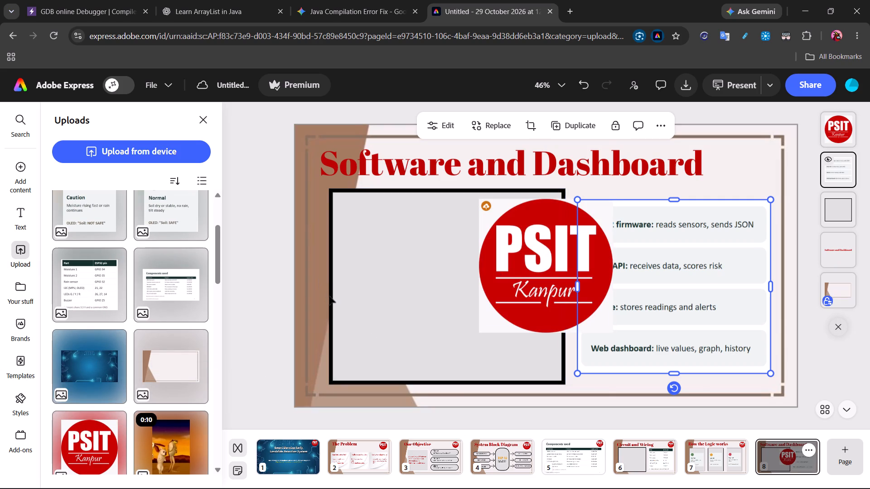
{"action": "left_click", "coordinate": [511, 251]}
{"action": "left_click", "coordinate": [81, 197]}
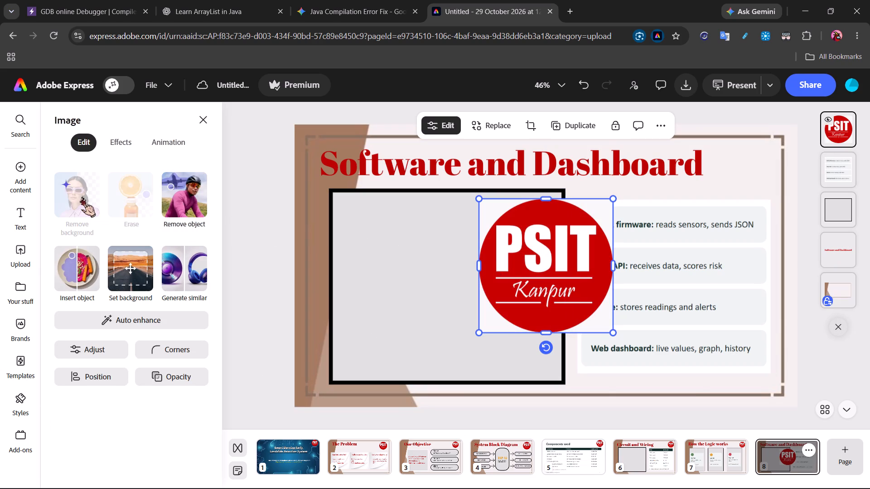
Shrink the PSIT logo and place it in page 8's upper-right corner, beside the title and above the cards.
{"action": "left_click", "coordinate": [612, 331]}
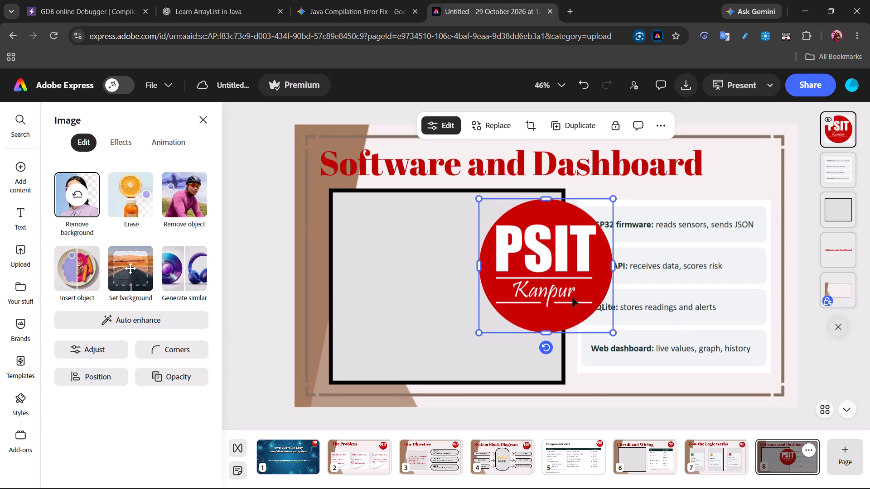
{"action": "left_click_drag", "start_coordinate": [614, 334], "coordinate": [567, 286]}
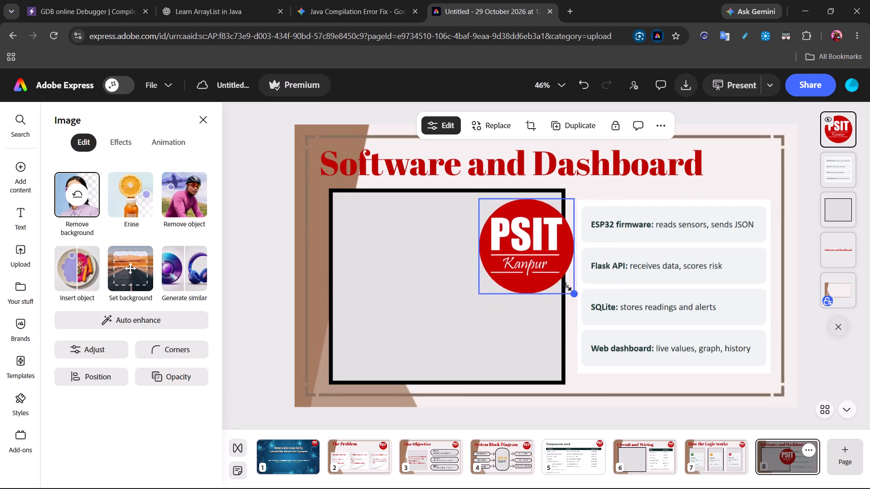
{"action": "left_click_drag", "start_coordinate": [567, 286], "coordinate": [539, 254]}
{"action": "left_click_drag", "start_coordinate": [503, 225], "coordinate": [775, 175]}
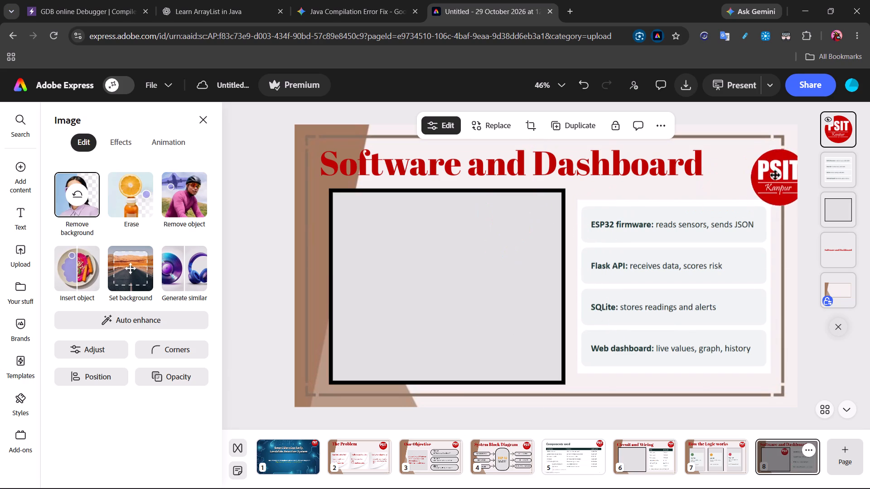
{"action": "left_click_drag", "start_coordinate": [775, 175], "coordinate": [739, 165]}
{"action": "left_click_drag", "start_coordinate": [770, 191], "coordinate": [760, 185]}
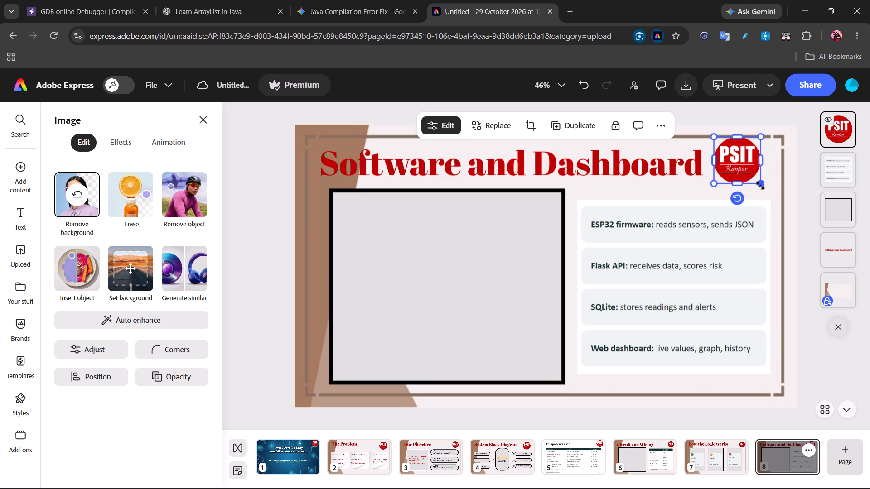
{"action": "left_click_drag", "start_coordinate": [743, 173], "coordinate": [757, 179]}
{"action": "left_click", "coordinate": [811, 214]}
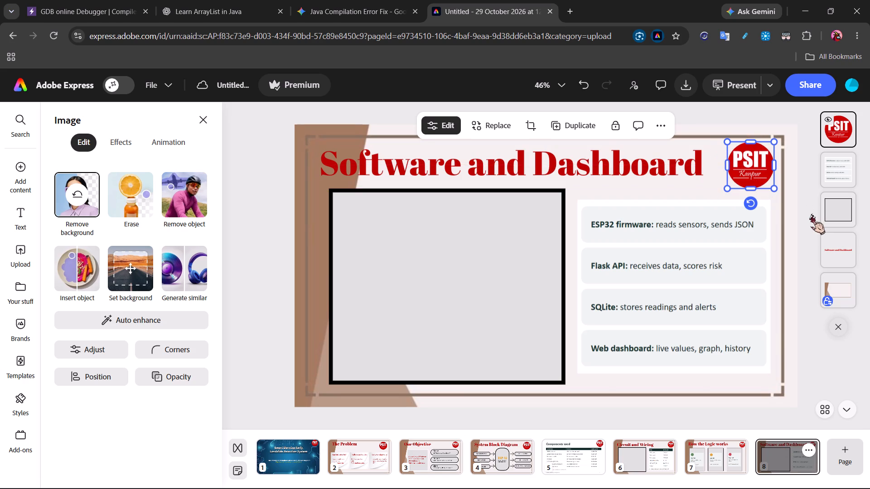
{"action": "left_click", "coordinate": [803, 330]}
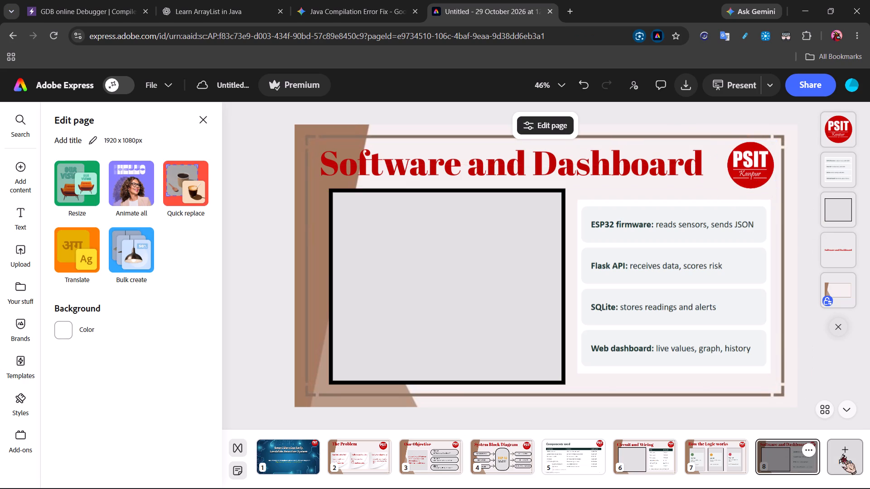
Add a blank page 9 after the "Software and Dashboard" page.
{"action": "left_click", "coordinate": [842, 453]}
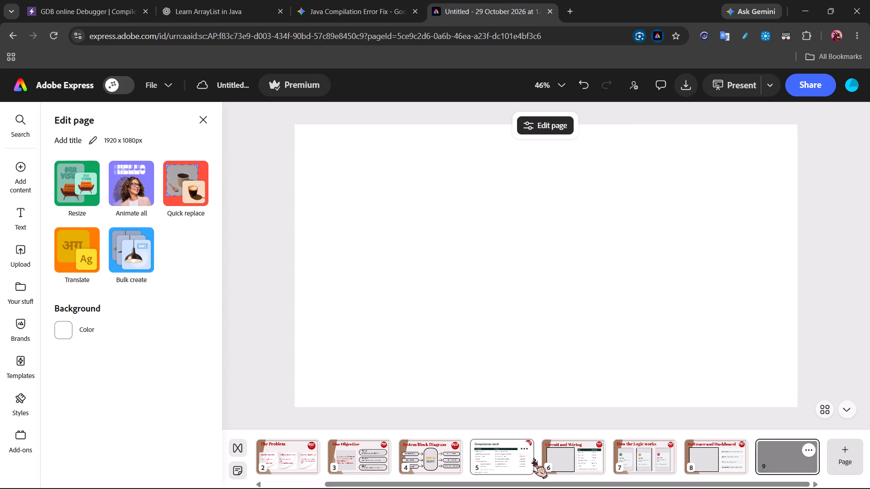
Go back to page 1 and present full screen, reviewing every page through blank page 9 before exiting.
{"action": "key", "text": "Left"}
{"action": "key", "text": "Left"}
{"action": "key", "text": "Left"}
{"action": "key", "text": "Left"}
{"action": "key", "text": "Left"}
{"action": "key", "text": "Left"}
{"action": "key", "text": "Left"}
{"action": "key", "text": "Left"}
{"action": "key", "text": "Left"}
{"action": "key", "text": "Left"}
{"action": "key", "text": "Left"}
{"action": "key", "text": "Left"}
{"action": "key", "text": "Left"}
{"action": "key", "text": "Left"}
{"action": "key", "text": "Left"}
{"action": "key", "text": "Left"}
{"action": "key", "text": "Left"}
{"action": "key", "text": "Left"}
{"action": "key", "text": "Left"}
{"action": "key", "text": "Left"}
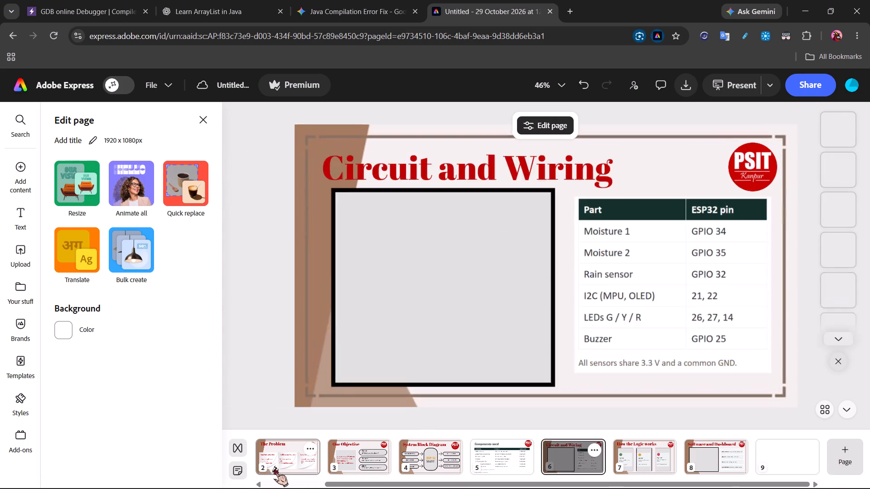
{"action": "key", "text": "Left"}
{"action": "key", "text": "Left"}
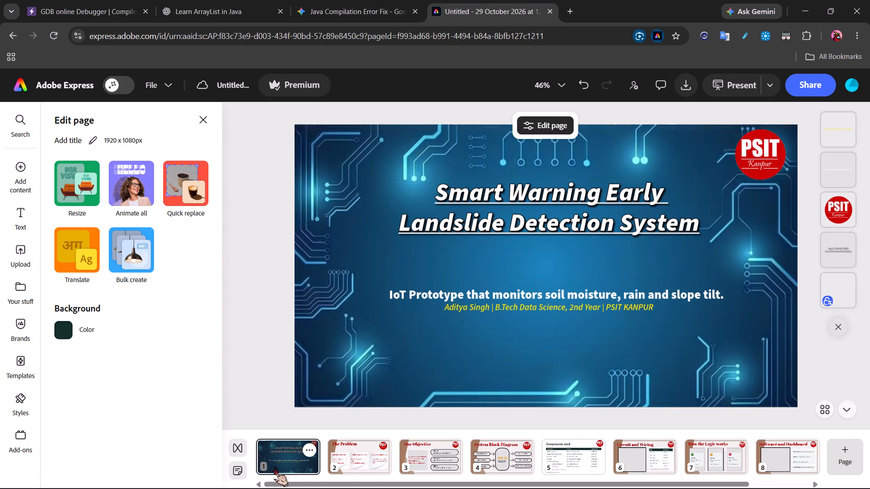
{"action": "left_click", "coordinate": [741, 81]}
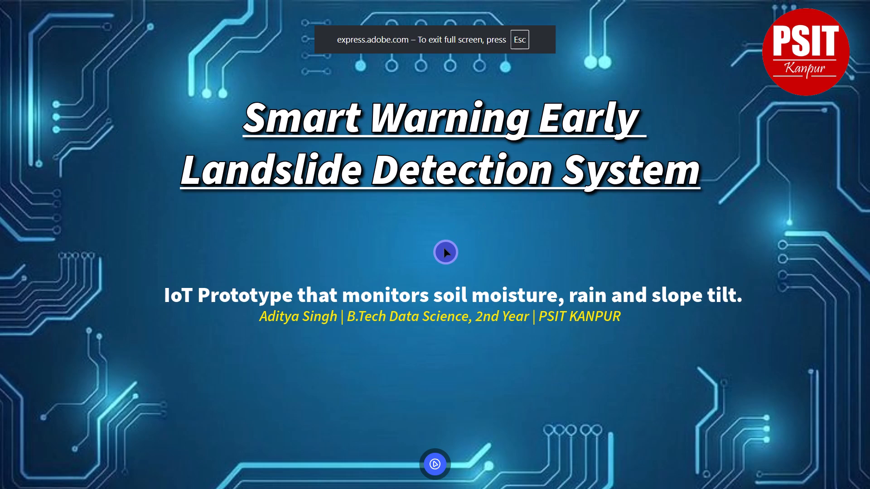
{"action": "key", "text": "space"}
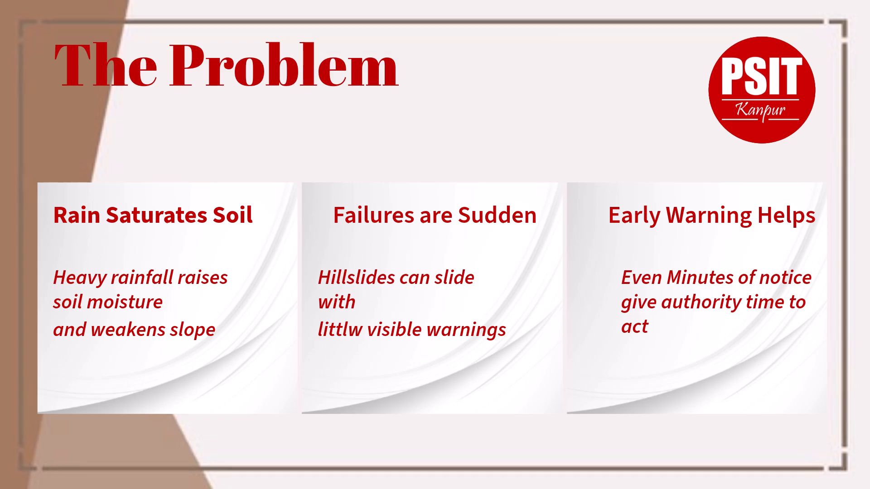
{"action": "key", "text": "space"}
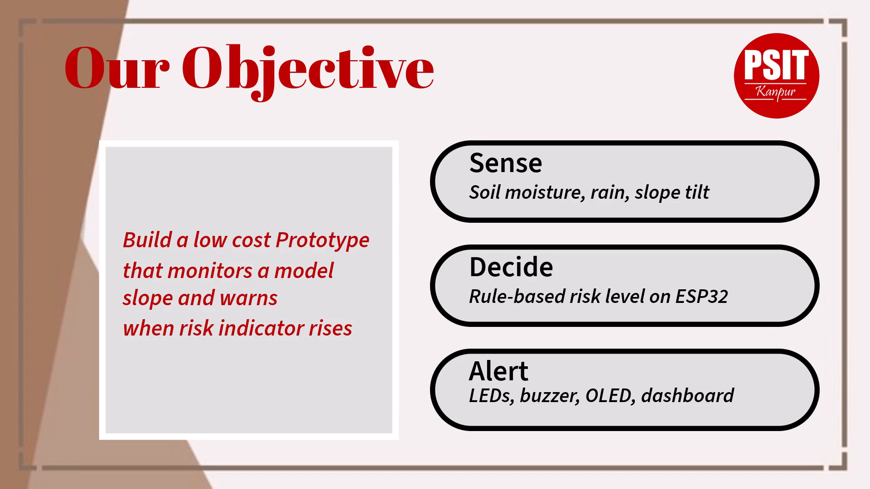
{"action": "key", "text": "space"}
{"action": "key", "text": "space"}
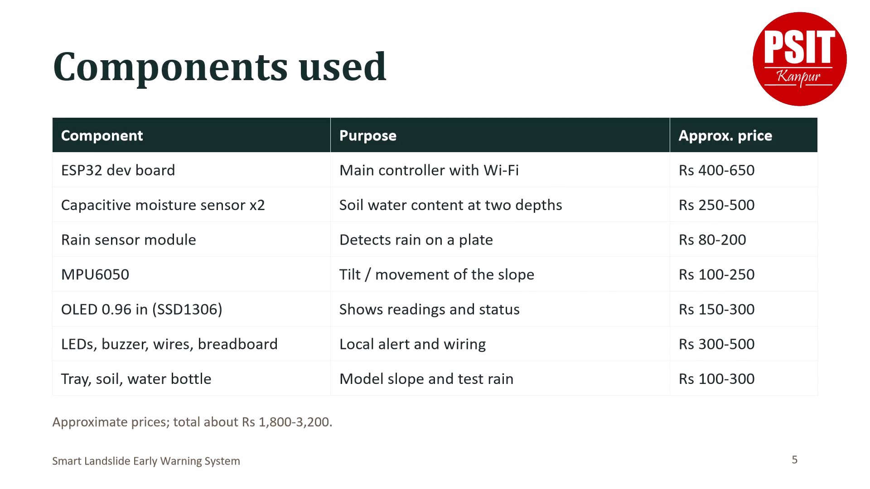
{"action": "key", "text": "space"}
{"action": "key", "text": "space"}
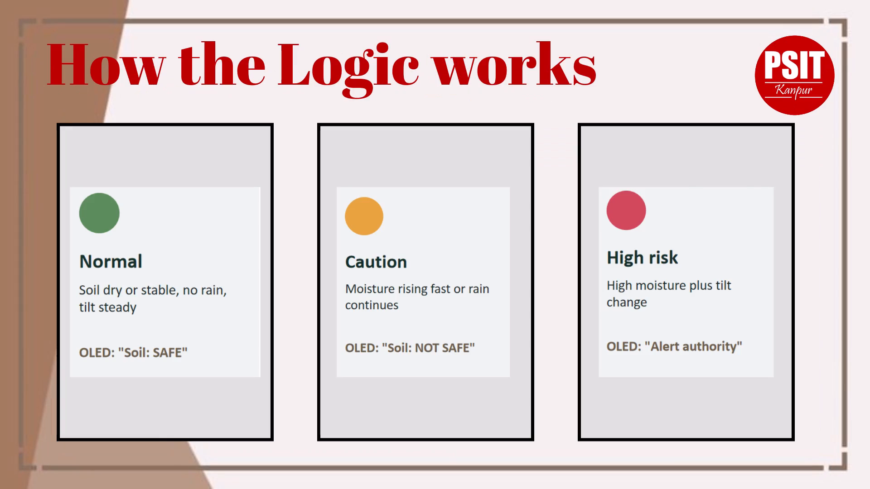
{"action": "key", "text": "space"}
{"action": "key", "text": "space"}
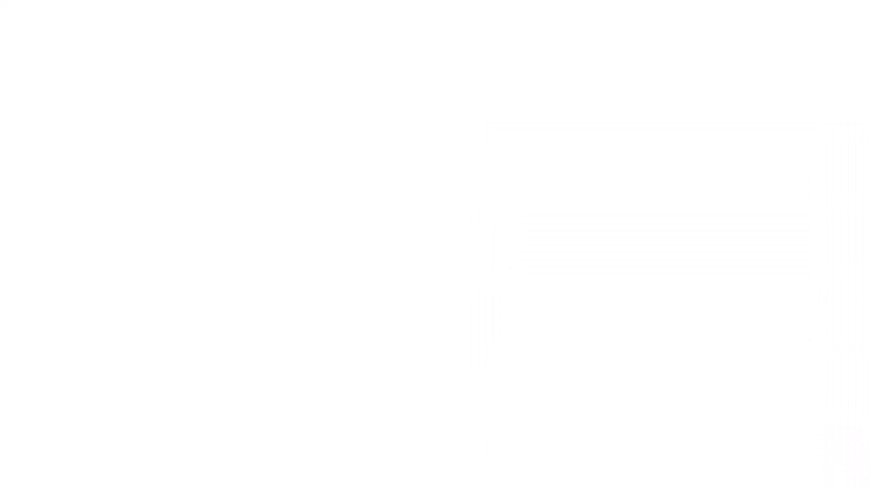
{"action": "key", "text": "Escape"}
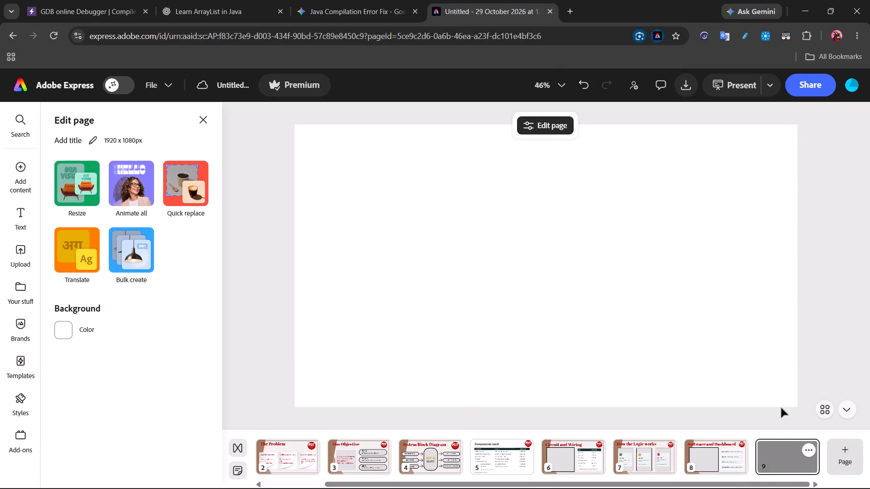
Switch to the example PowerPoint in WPS Office, browse slides 9 to 11, and screenshot slide 10's Limitations and Future scope cards.
{"action": "scroll", "coordinate": [751, 471], "scroll_direction": "left", "scroll_amount": 1}
{"action": "scroll", "coordinate": [707, 458], "scroll_direction": "left", "scroll_amount": 1}
{"action": "key", "text": "alt+Tab"}
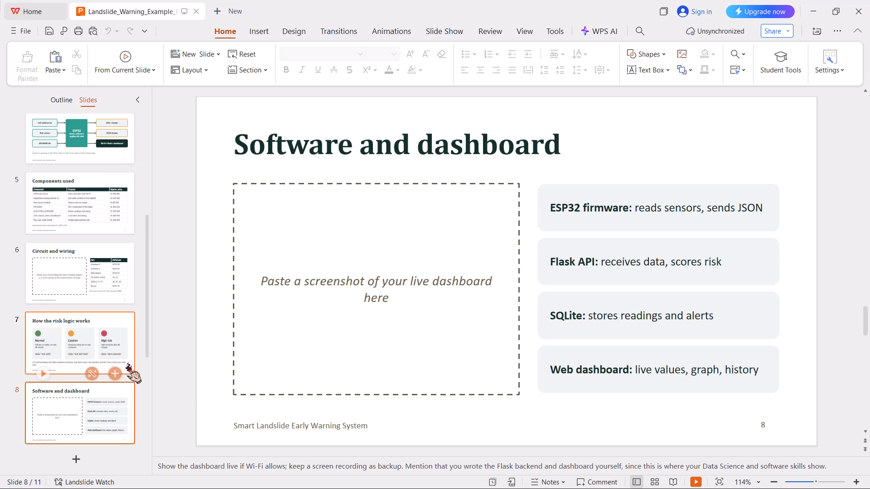
{"action": "key", "text": "Down"}
{"action": "key", "text": "Down"}
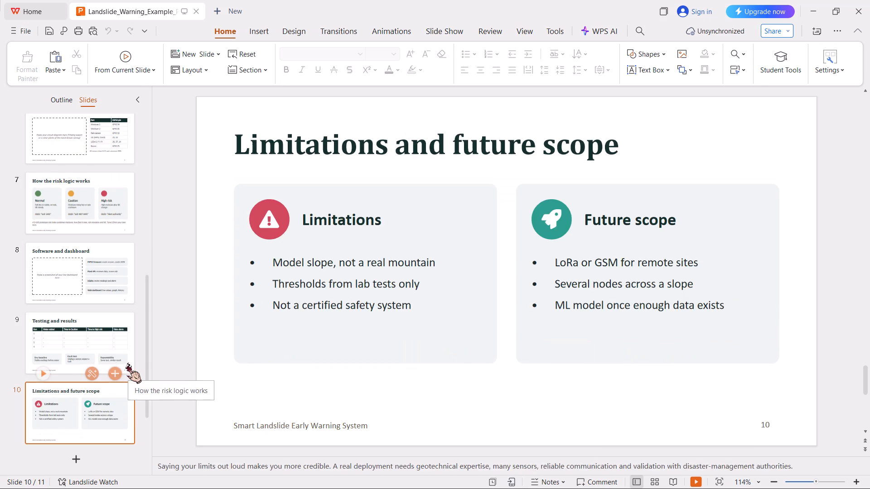
{"action": "key", "text": "Down"}
{"action": "key", "text": "Up"}
{"action": "key", "text": "Up"}
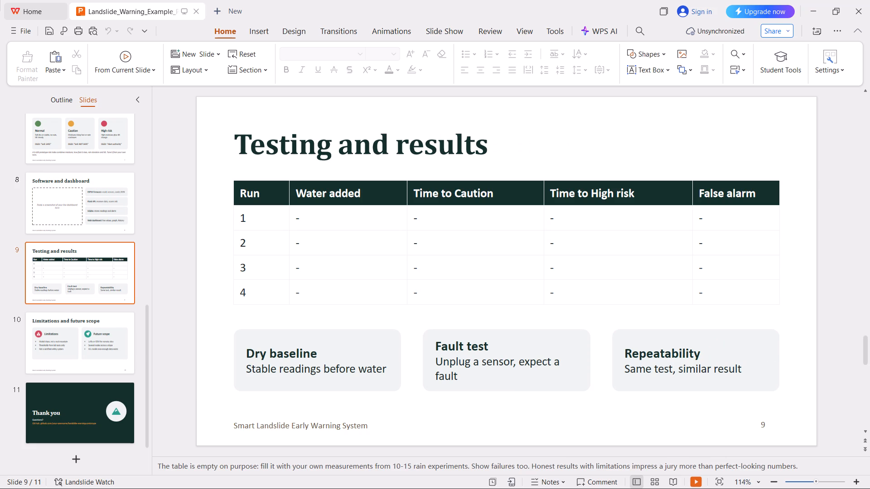
{"action": "left_click", "coordinate": [117, 358]}
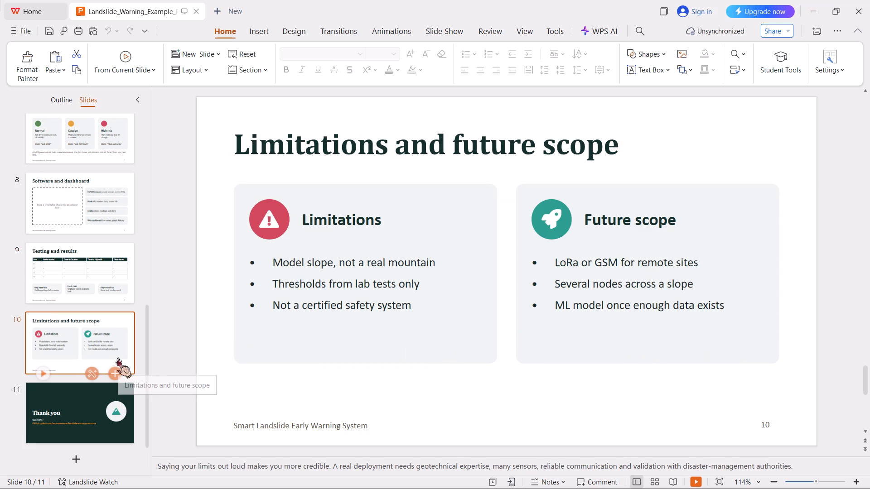
{"action": "left_click", "coordinate": [223, 175]}
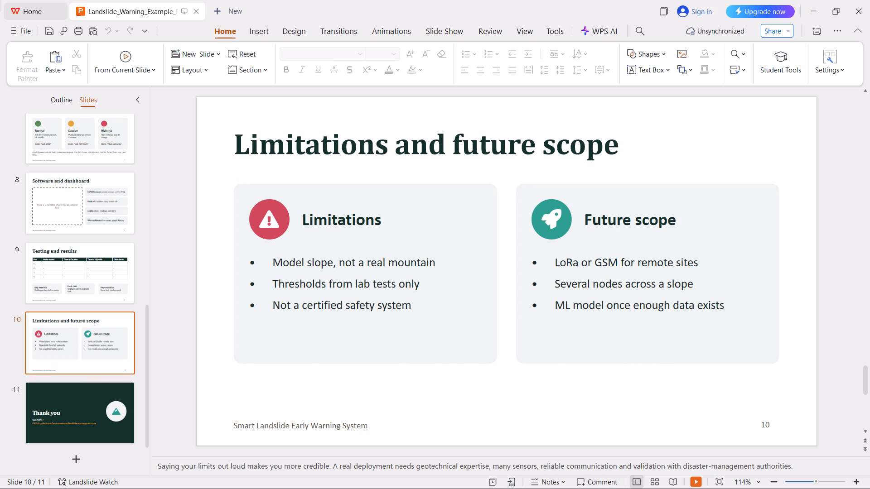
{"action": "key", "text": "shift+super+s"}
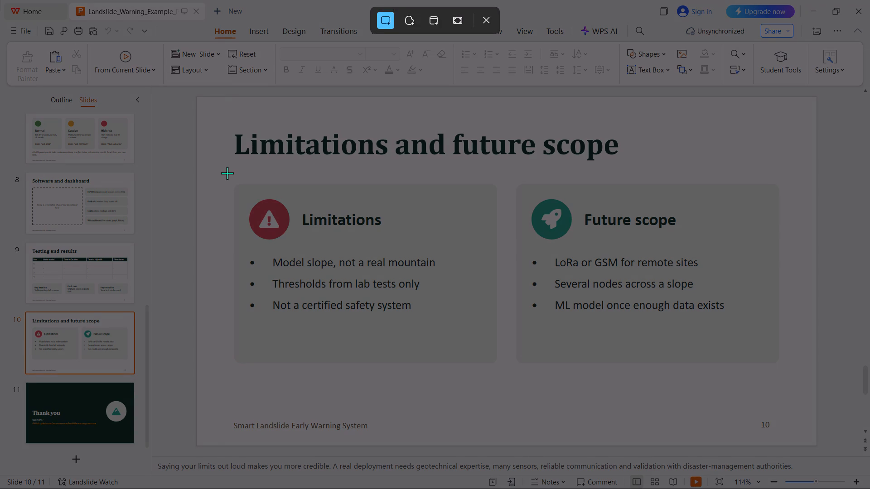
{"action": "left_click_drag", "start_coordinate": [227, 172], "coordinate": [662, 324]}
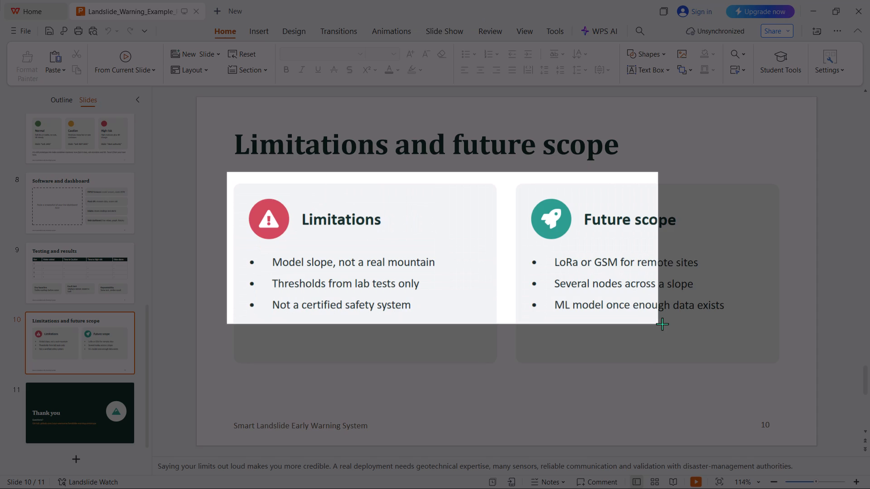
{"action": "left_click_drag", "start_coordinate": [662, 324], "coordinate": [786, 372]}
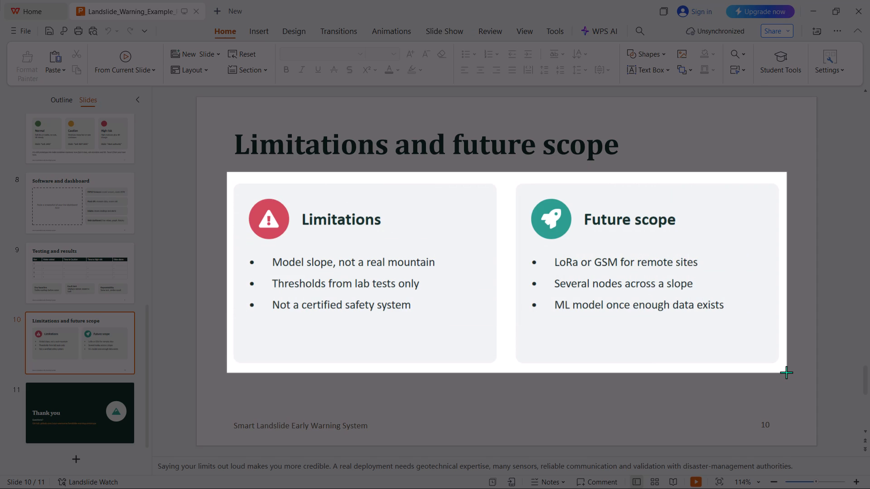
{"action": "left_click_drag", "start_coordinate": [786, 372], "coordinate": [787, 374]}
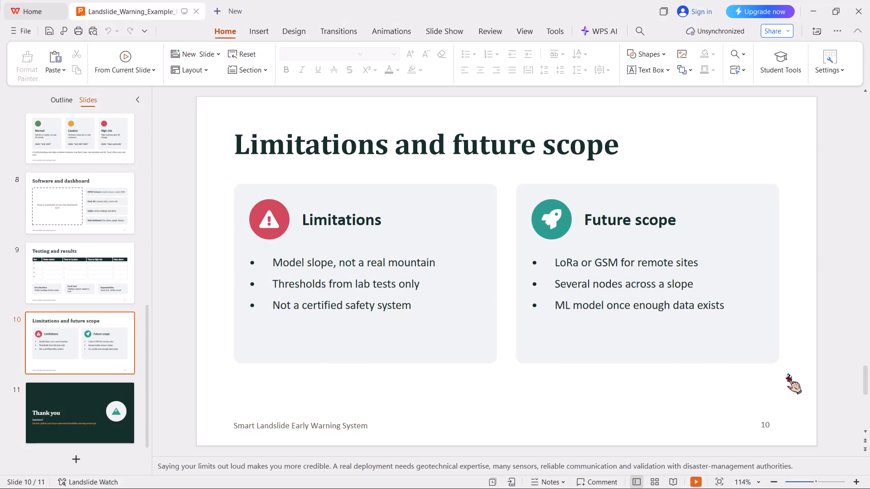
Return to Adobe Express and look through the pages from "Our Objective" on page 3 to blank page 9.
{"action": "key", "text": "alt+Tab"}
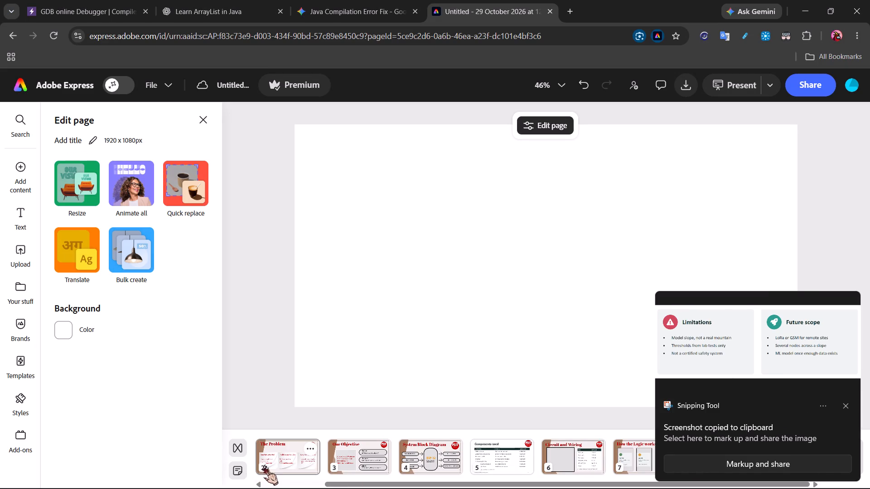
{"action": "left_click", "coordinate": [340, 461]}
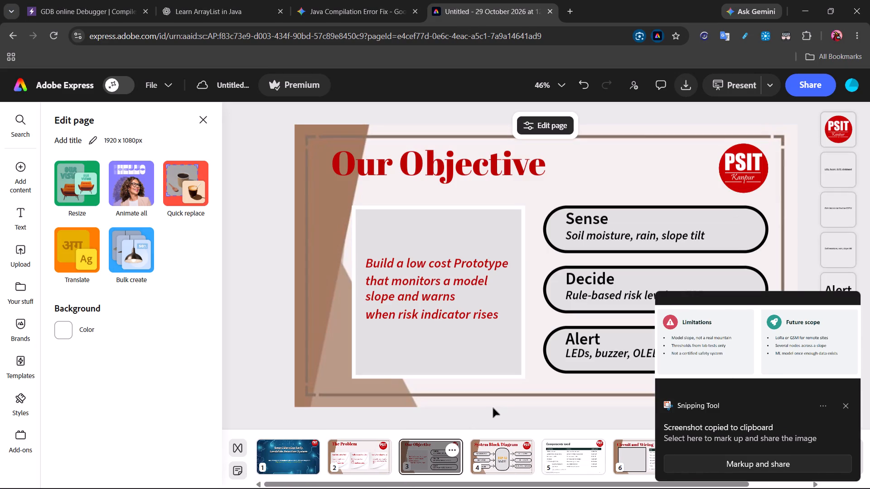
{"action": "key", "text": "Right"}
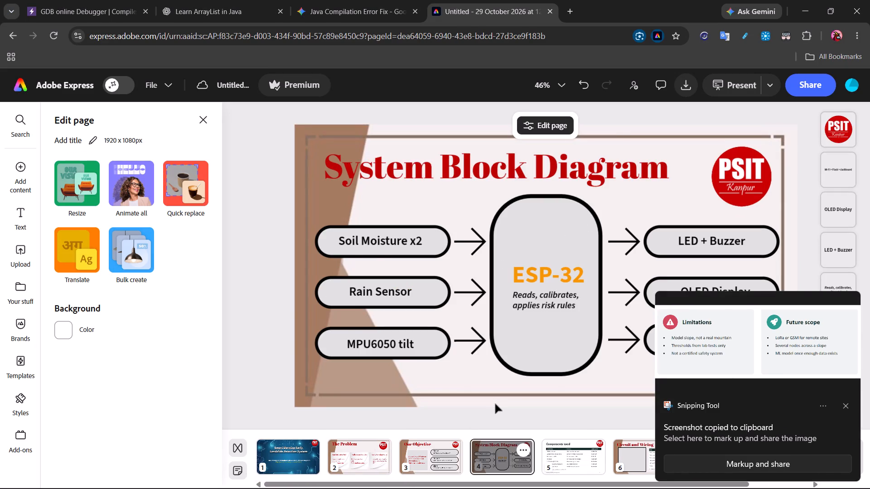
{"action": "key", "text": "Right"}
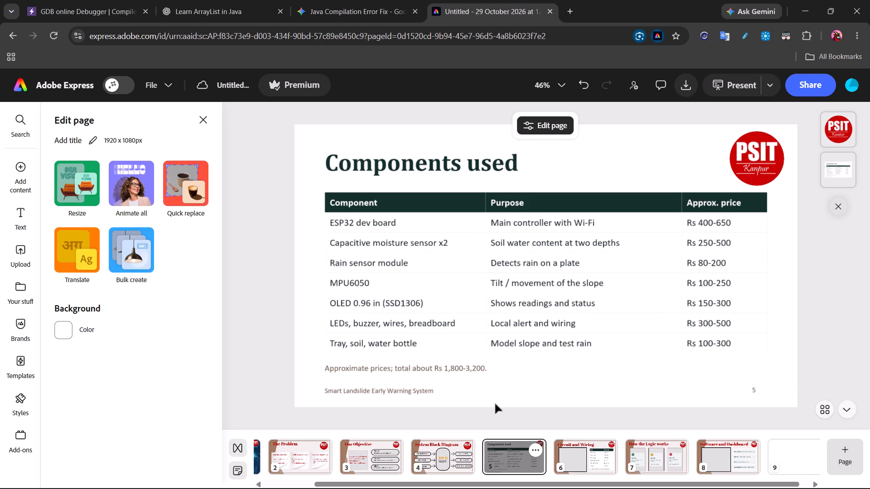
{"action": "key", "text": "Right"}
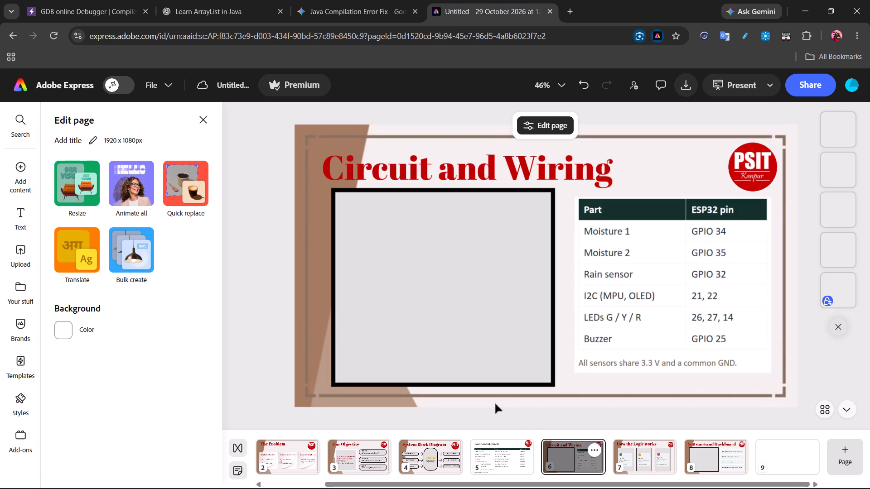
{"action": "key", "text": "Right"}
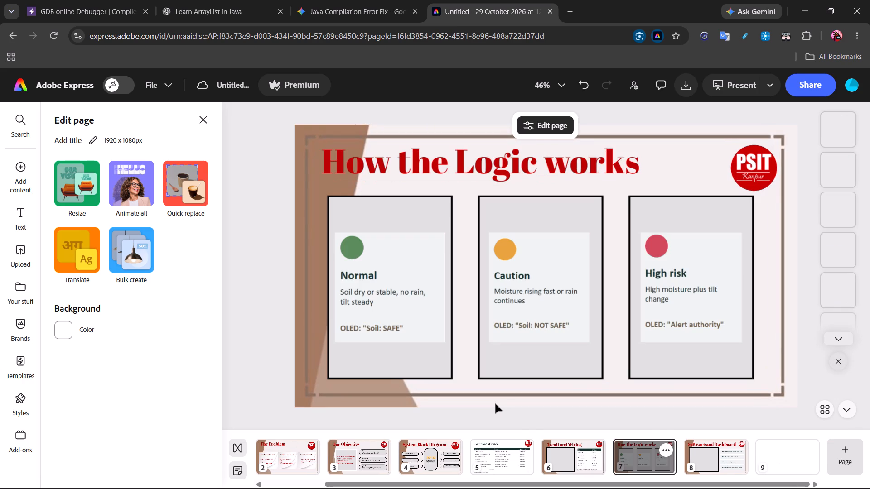
{"action": "key", "text": "Right"}
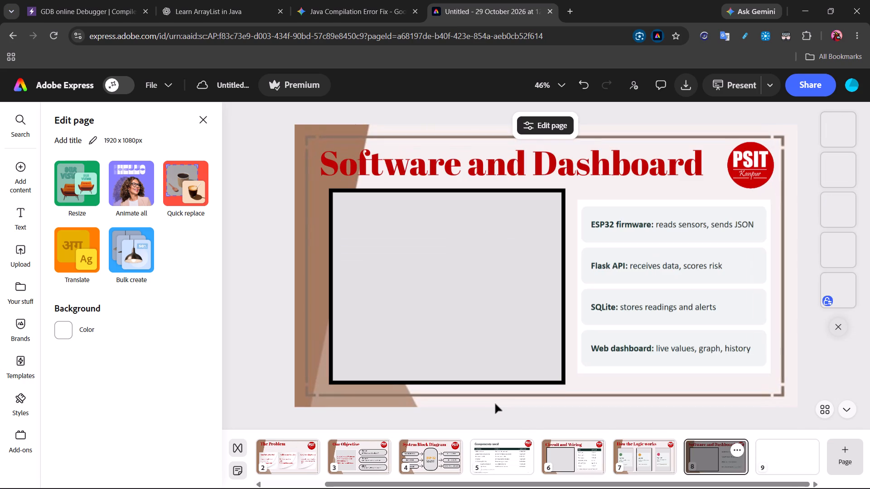
{"action": "key", "text": "Right"}
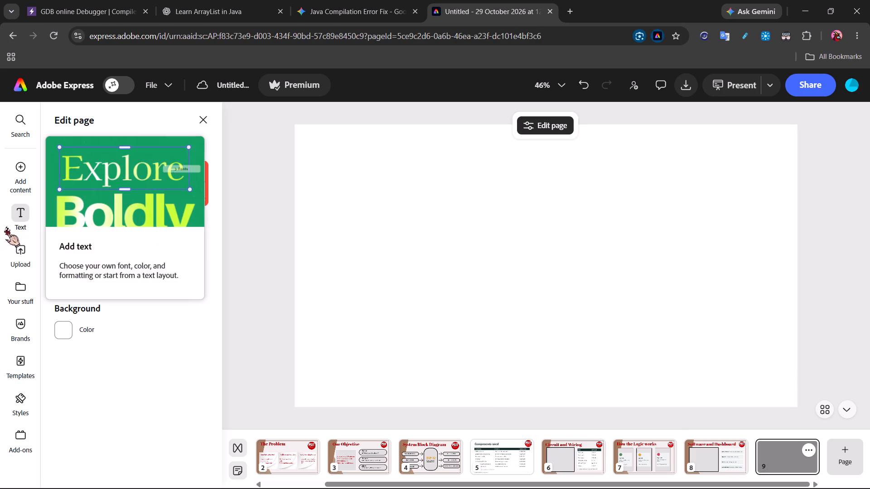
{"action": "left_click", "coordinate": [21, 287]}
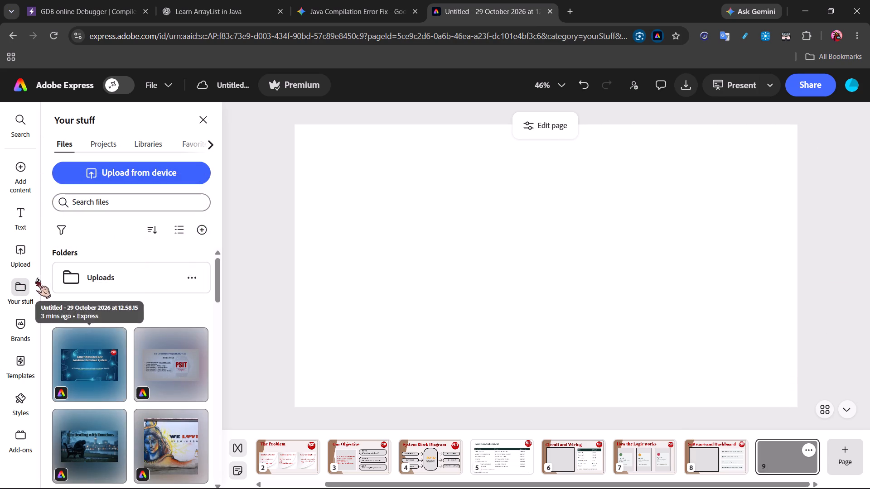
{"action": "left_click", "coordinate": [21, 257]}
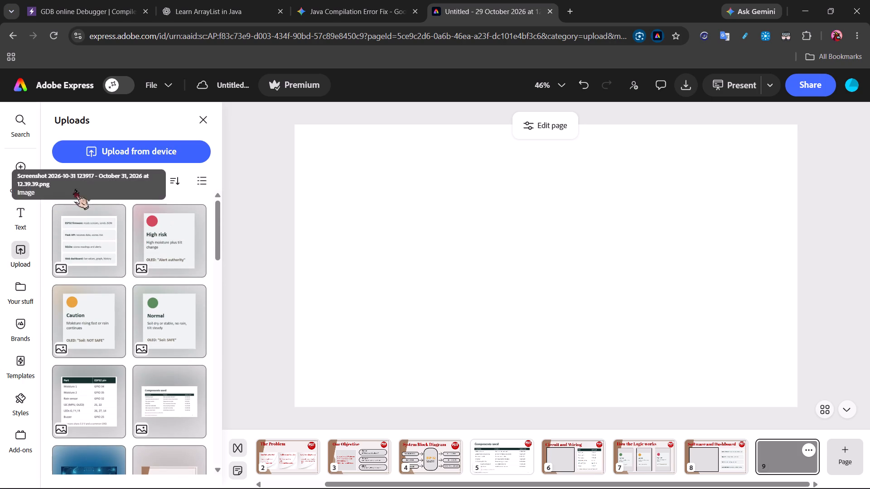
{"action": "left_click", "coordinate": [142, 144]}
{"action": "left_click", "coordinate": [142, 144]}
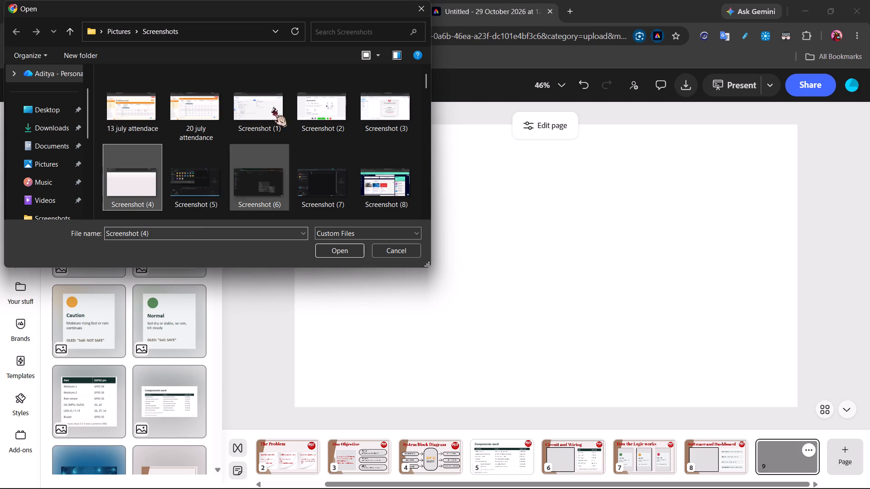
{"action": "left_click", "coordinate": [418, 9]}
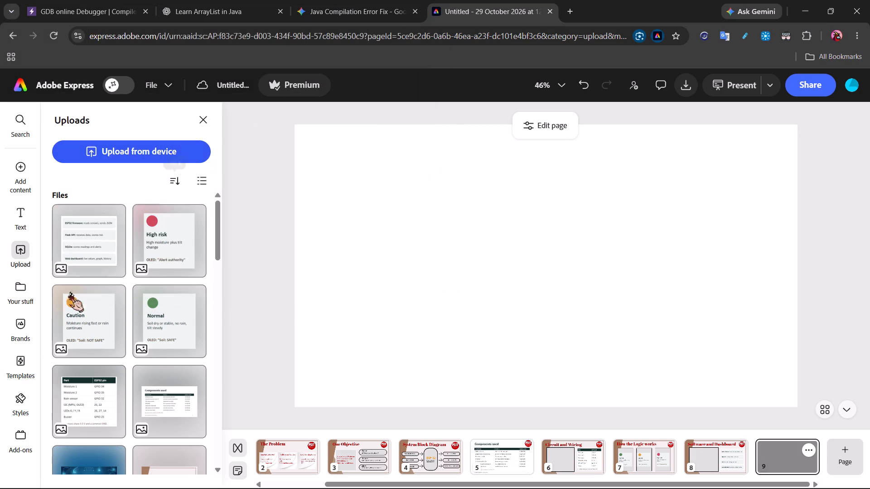
Add the uploaded brown-and-cream framed background image to page 9, align it to the upper-left corner and enlarge it to fill the page.
{"action": "left_click", "coordinate": [28, 297]}
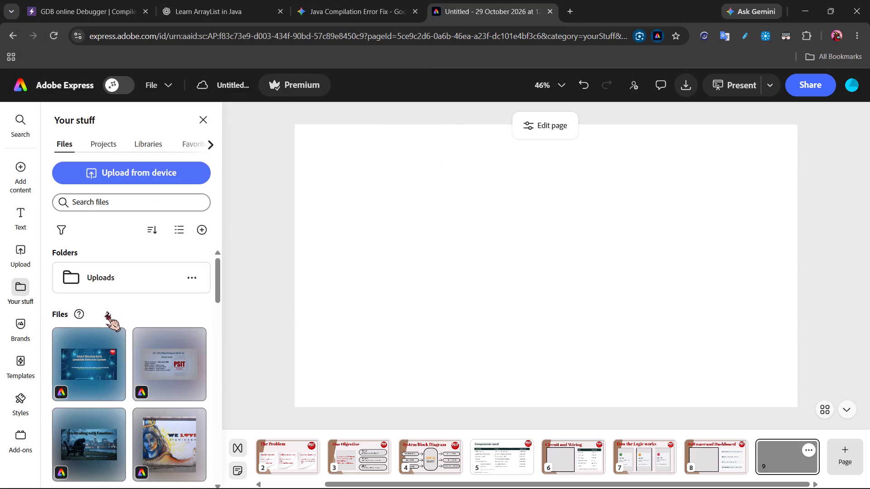
{"action": "left_click", "coordinate": [131, 282]}
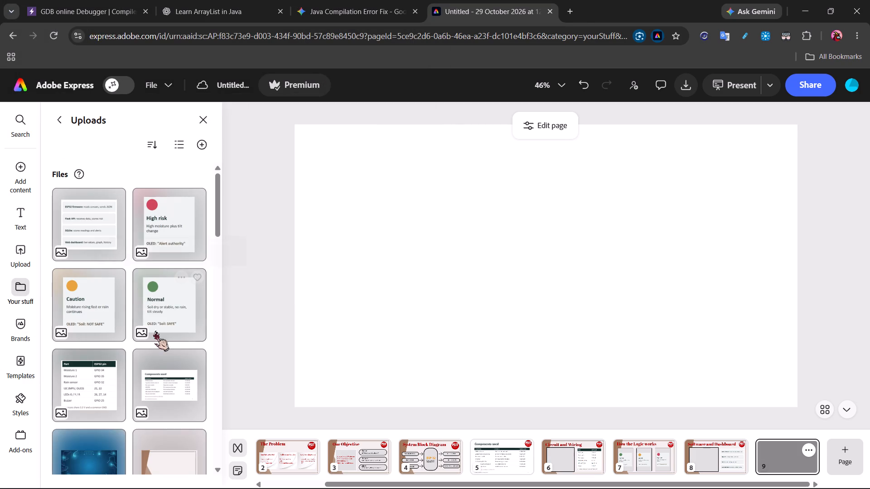
{"action": "scroll", "coordinate": [159, 339], "scroll_direction": "down", "scroll_amount": 1}
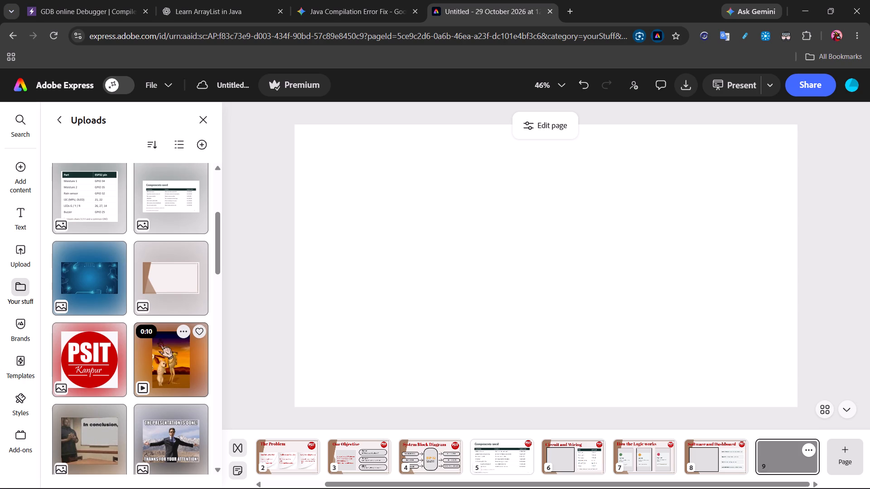
{"action": "scroll", "coordinate": [159, 339], "scroll_direction": "down", "scroll_amount": 1}
{"action": "left_click", "coordinate": [168, 305]}
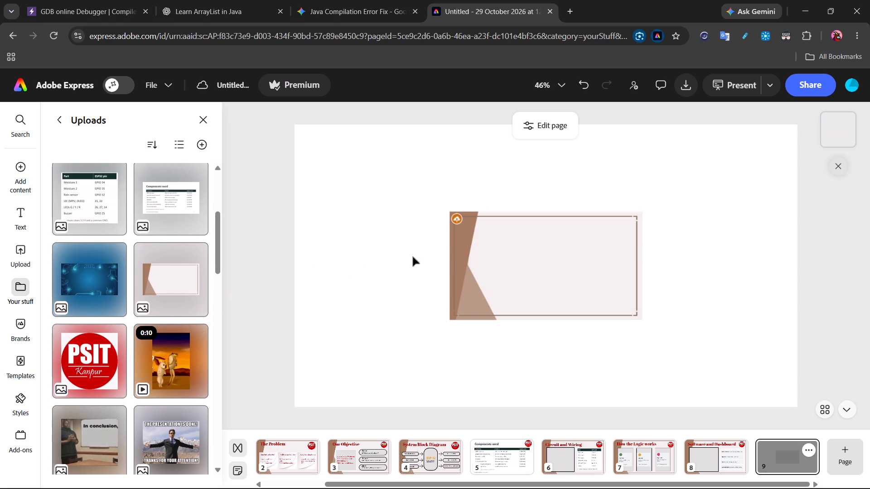
{"action": "left_click_drag", "start_coordinate": [464, 270], "coordinate": [318, 192]}
{"action": "left_click_drag", "start_coordinate": [318, 192], "coordinate": [316, 192]}
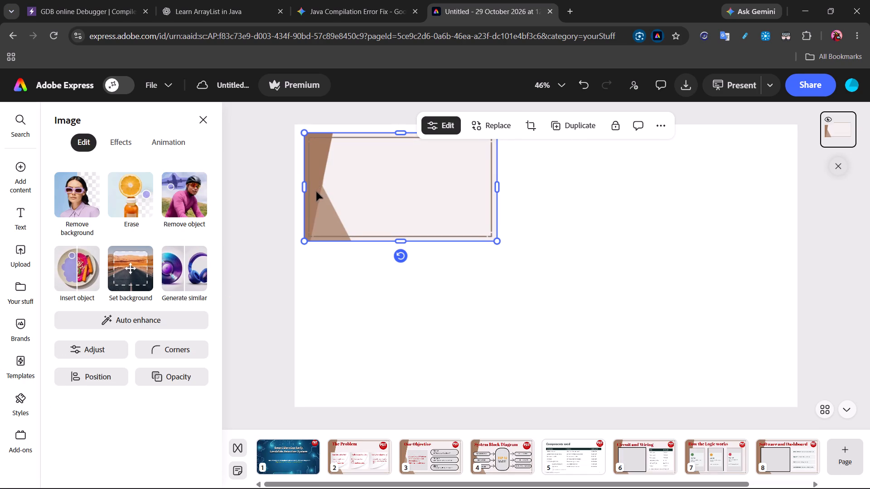
{"action": "left_click_drag", "start_coordinate": [316, 192], "coordinate": [304, 184]}
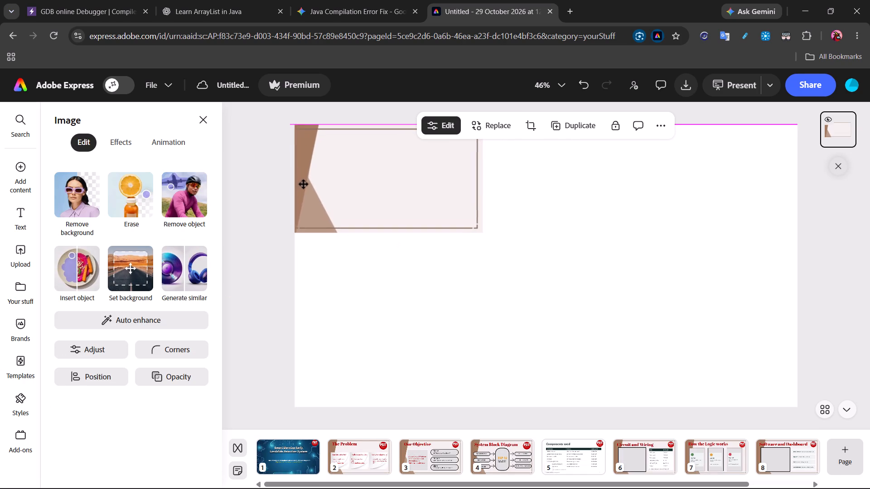
{"action": "left_click_drag", "start_coordinate": [304, 184], "coordinate": [309, 183]}
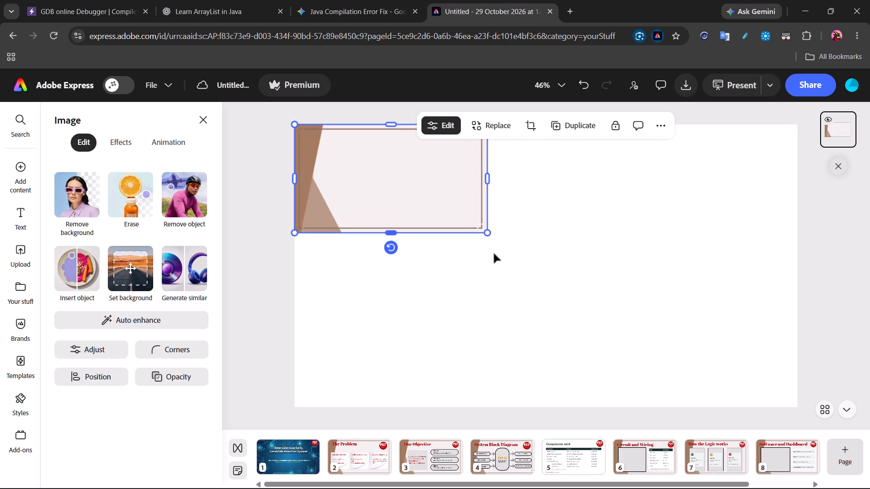
{"action": "left_click_drag", "start_coordinate": [484, 233], "coordinate": [778, 345]}
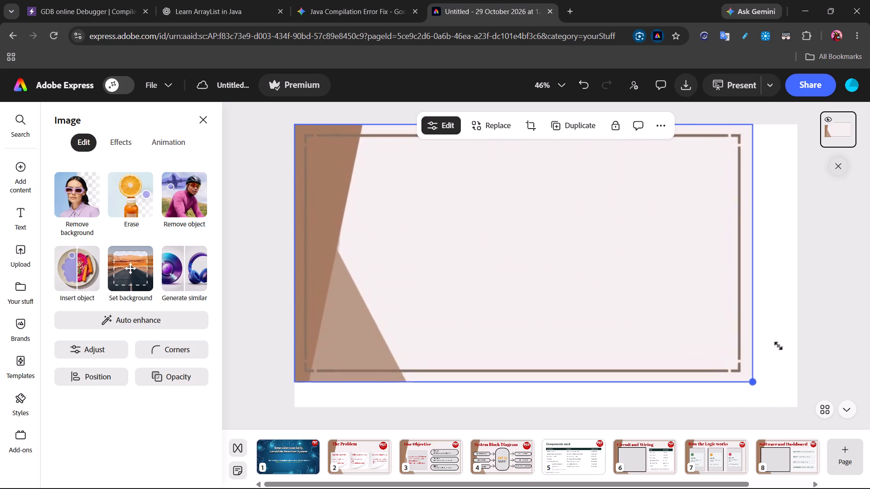
{"action": "left_click_drag", "start_coordinate": [778, 345], "coordinate": [826, 357]}
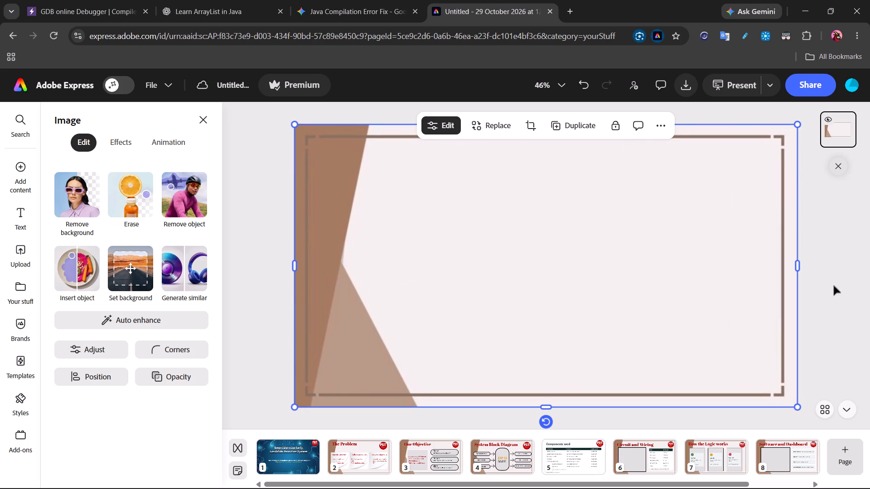
Lock the background image on page 9 while still allowing the image to be replaced.
{"action": "left_click", "coordinate": [617, 128]}
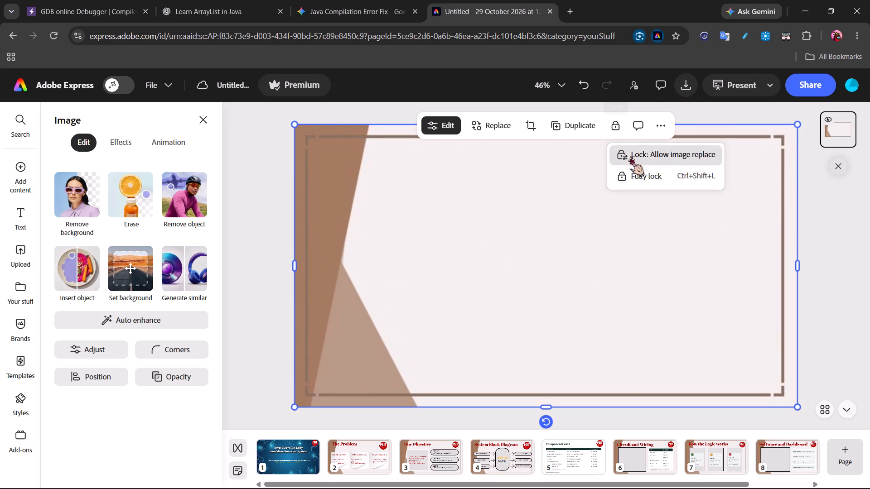
{"action": "left_click", "coordinate": [649, 157]}
{"action": "left_click", "coordinate": [691, 213]}
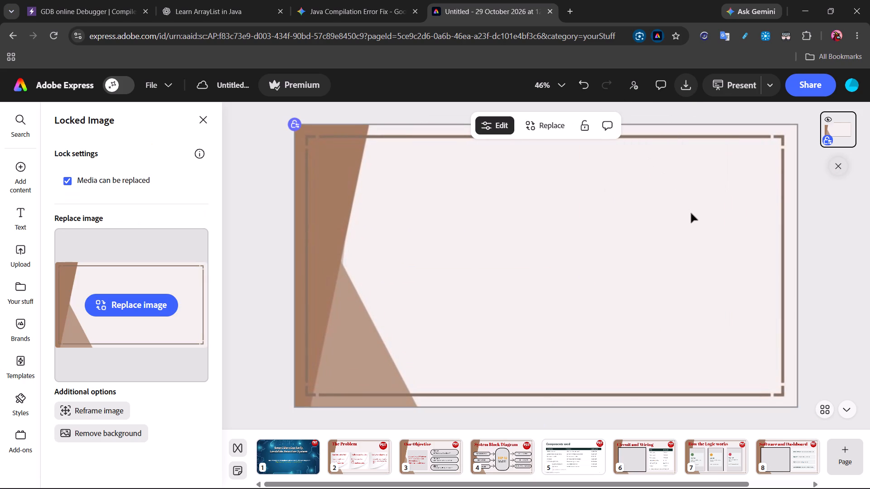
Open slide 9 of the example PowerPoint in WPS Office for reference, and add the title "Testing & Result" to page 9 in Adobe Express.
{"action": "left_click", "coordinate": [20, 206]}
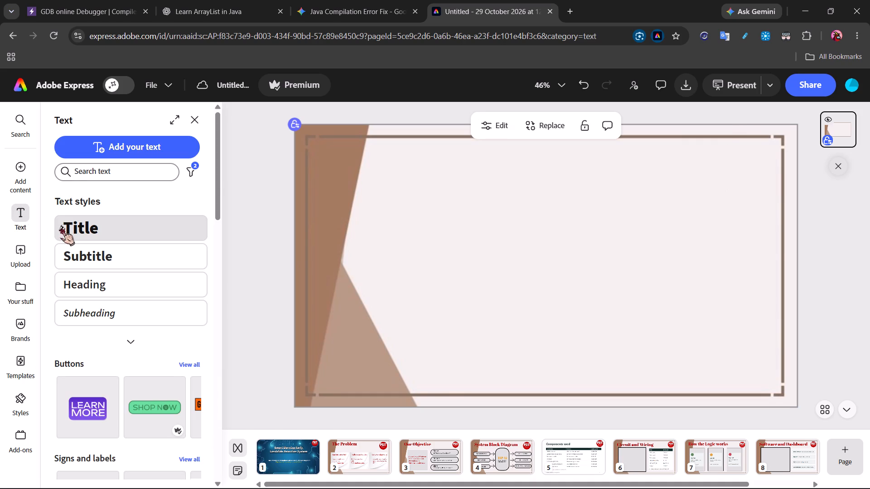
{"action": "key", "text": "alt+Tab"}
{"action": "key", "text": "alt+Tab"}
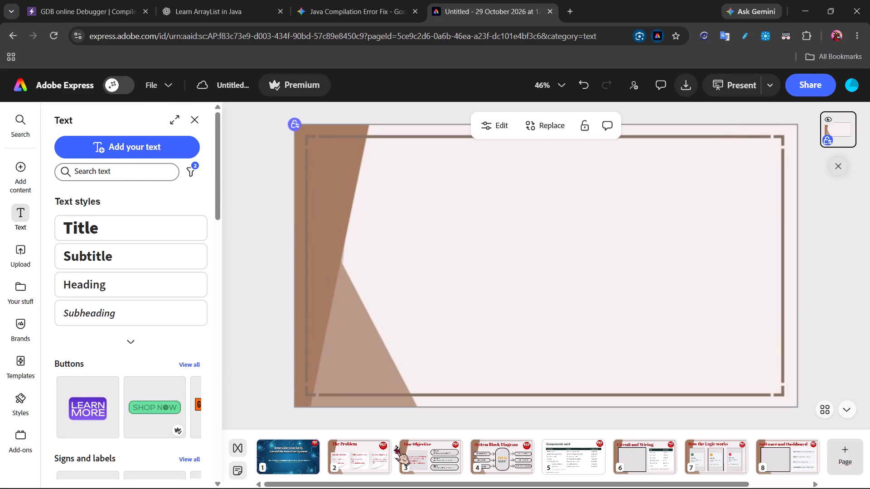
{"action": "scroll", "coordinate": [395, 446], "scroll_direction": "left", "scroll_amount": 7}
{"action": "key", "text": "alt+Tab"}
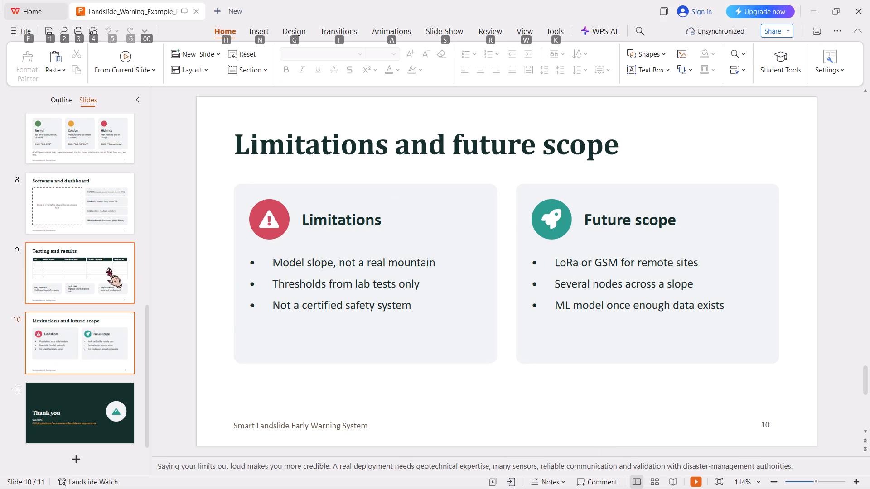
{"action": "left_click", "coordinate": [107, 268]}
{"action": "key", "text": "alt+Tab"}
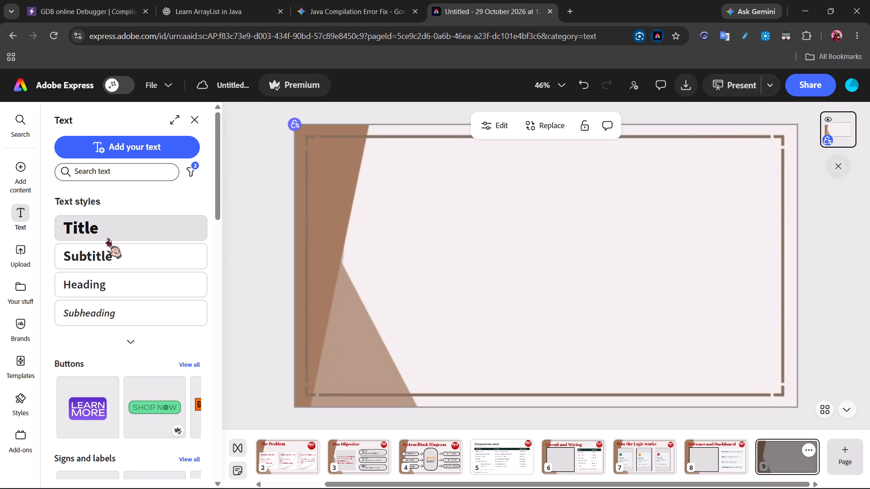
{"action": "left_click", "coordinate": [107, 238]}
{"action": "key", "text": "BackSpace"}
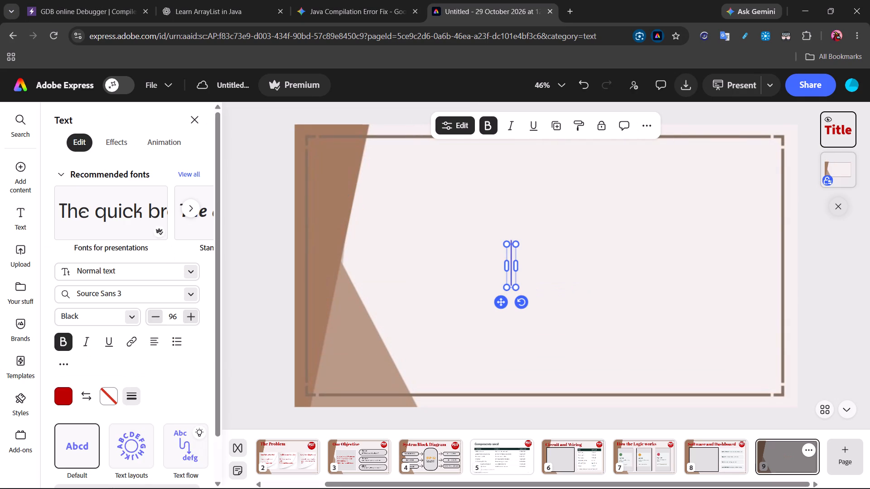
{"action": "type", "text": "Testing"}
{"action": "key", "text": "space"}
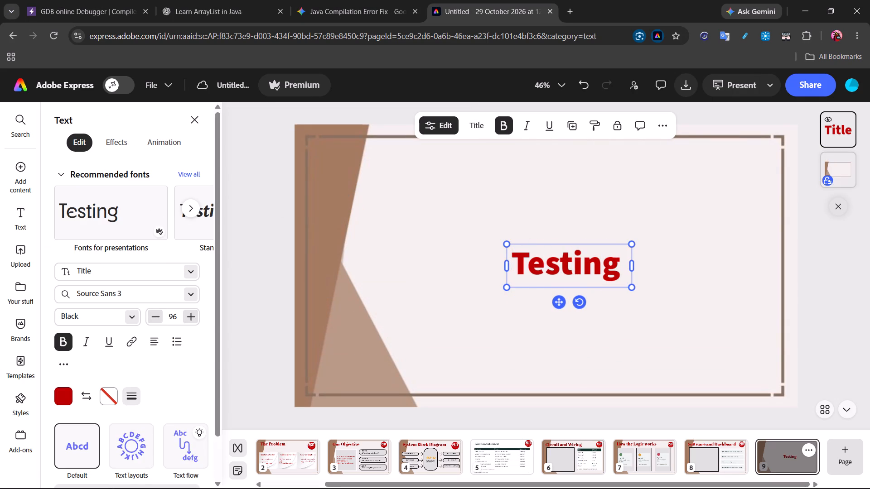
{"action": "type", "text": "&"}
{"action": "key", "text": "space"}
{"action": "type", "text": "Result"}
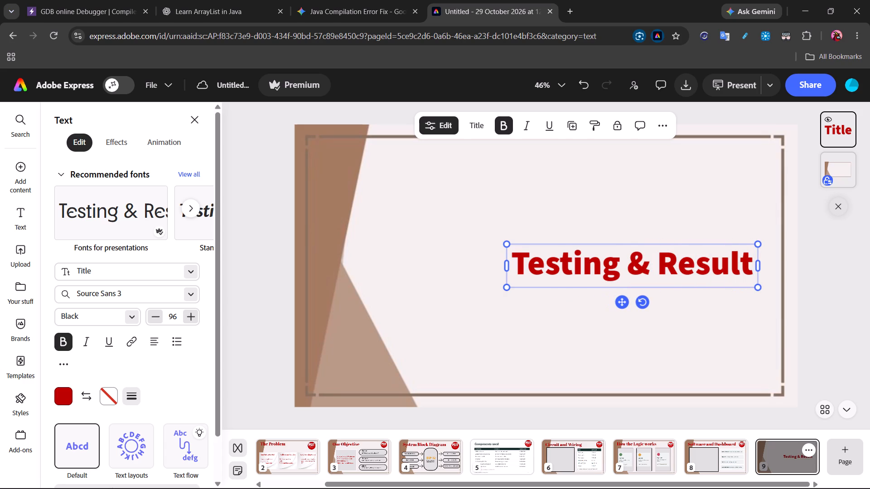
Move the "Testing & Result" title to the upper-left area of page 9, just inside the background's frame.
{"action": "left_click_drag", "start_coordinate": [621, 305], "coordinate": [415, 204]}
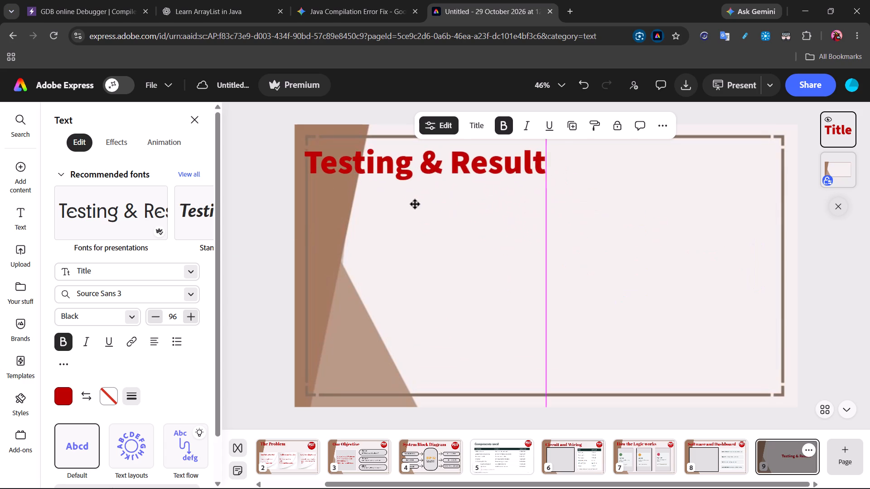
{"action": "left_click_drag", "start_coordinate": [415, 204], "coordinate": [432, 204]}
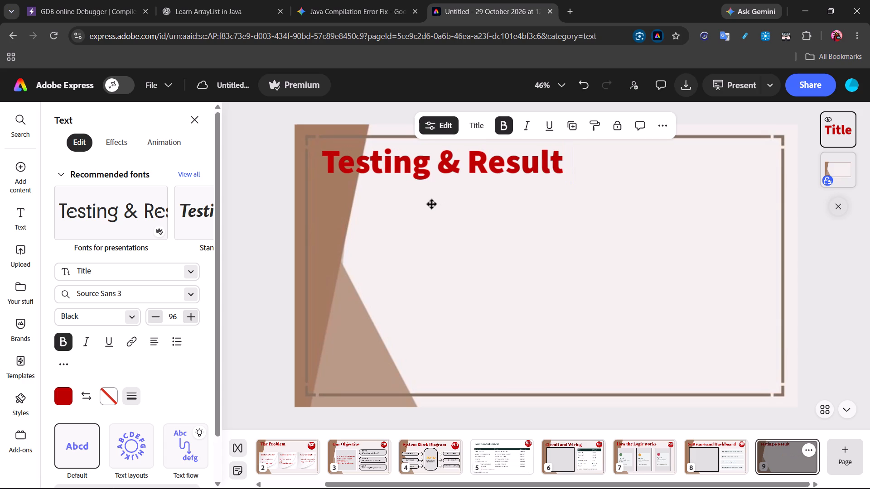
{"action": "left_click_drag", "start_coordinate": [432, 204], "coordinate": [430, 202]}
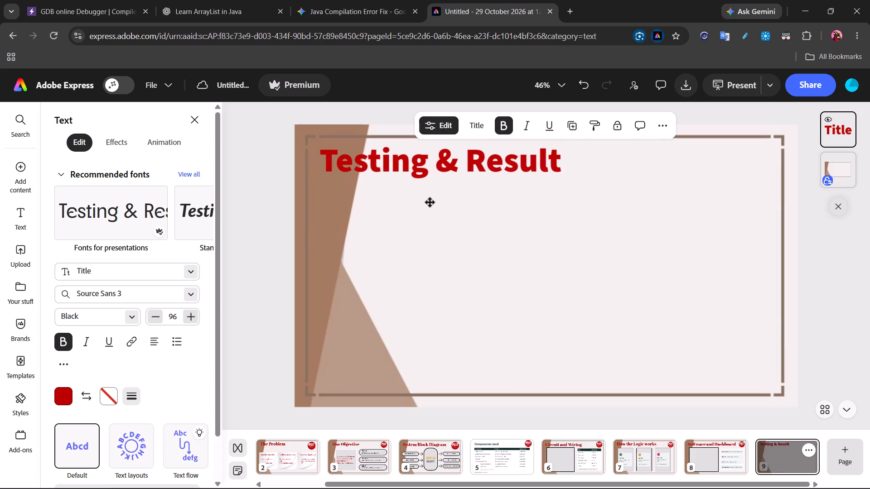
{"action": "left_click_drag", "start_coordinate": [430, 202], "coordinate": [432, 203]}
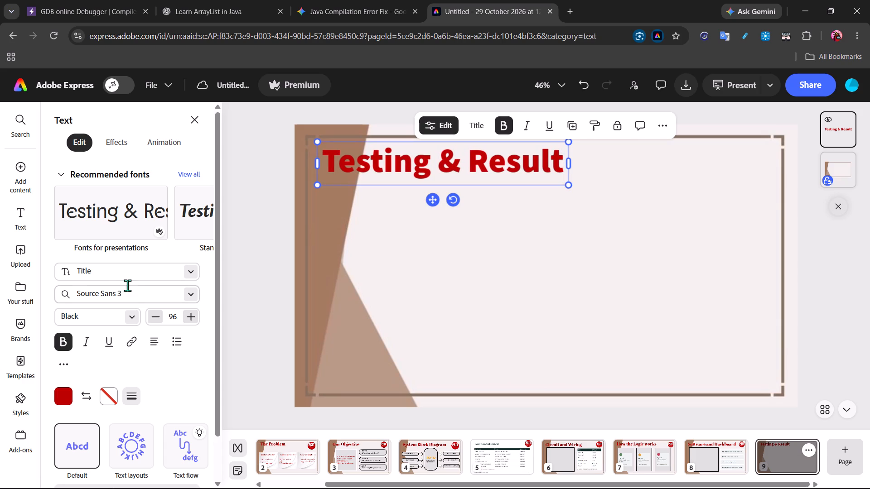
Set the font of the "Testing & Result" title to Abril Fatface and deselect it.
{"action": "left_click", "coordinate": [145, 299]}
{"action": "key", "text": "BackSpace"}
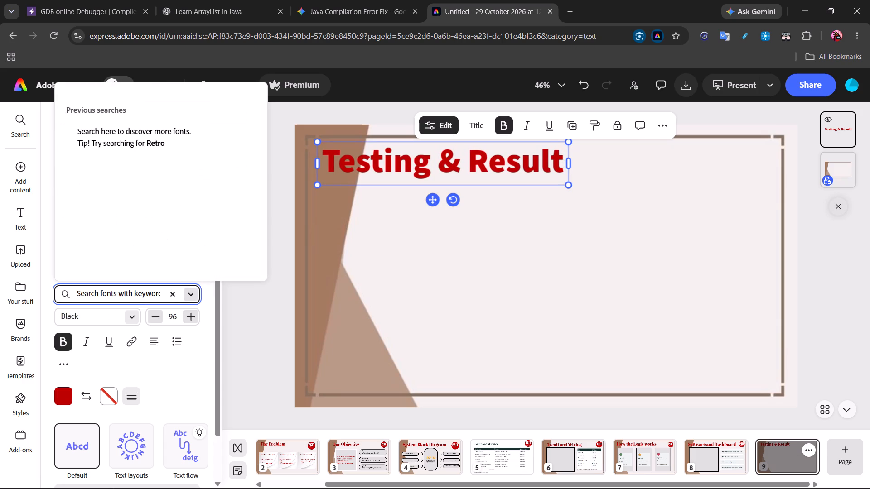
{"action": "type", "text": "Abril"}
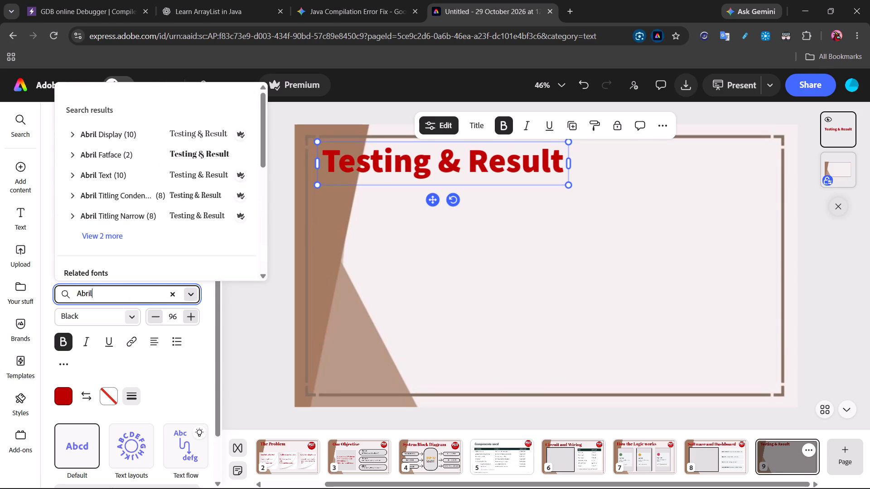
{"action": "left_click", "coordinate": [177, 163]}
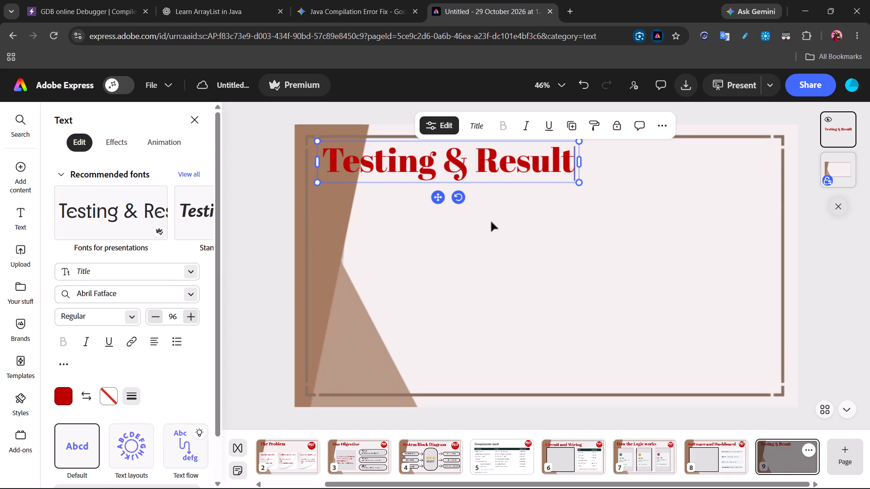
{"action": "left_click", "coordinate": [492, 222]}
{"action": "left_click", "coordinate": [501, 230]}
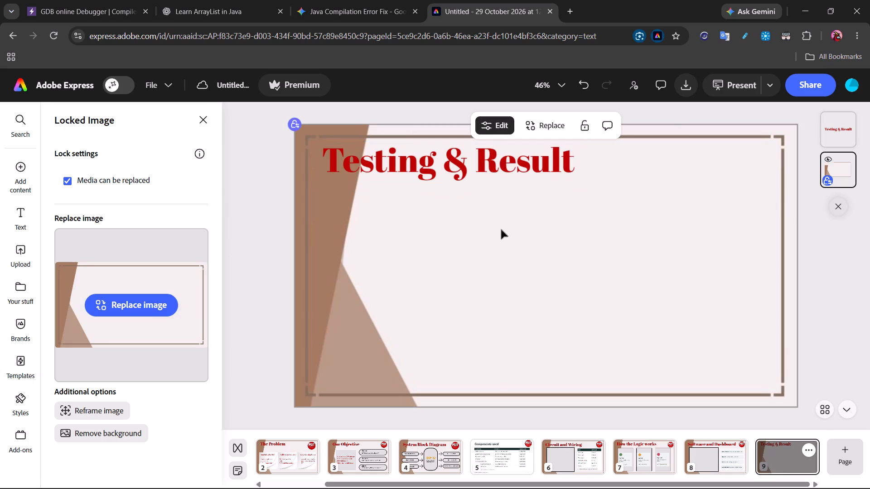
Add the uploaded PSIT Kanpur logo to page 9 and remove its background.
{"action": "left_click", "coordinate": [21, 249]}
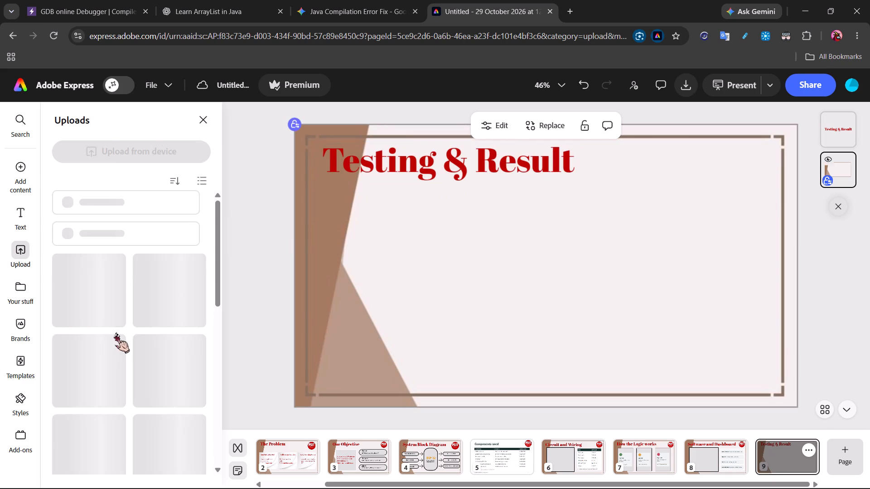
{"action": "scroll", "coordinate": [102, 351], "scroll_direction": "down", "scroll_amount": 3}
{"action": "left_click", "coordinate": [63, 401]}
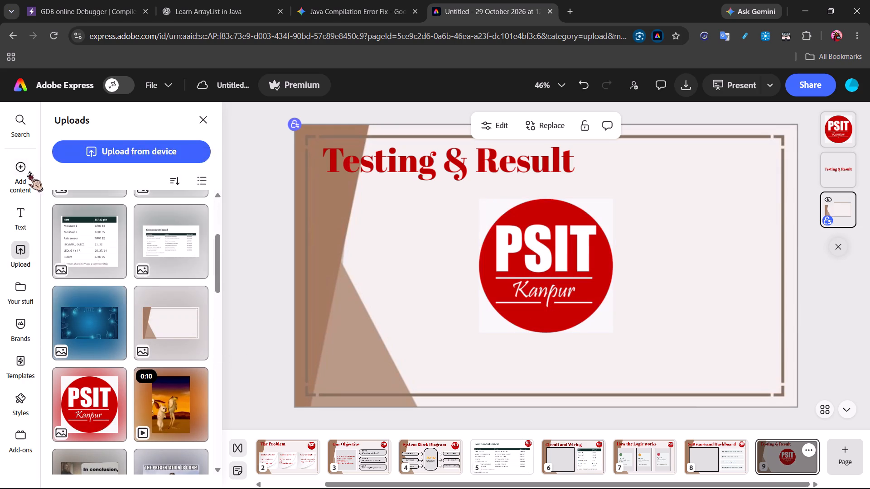
{"action": "left_click", "coordinate": [547, 304]}
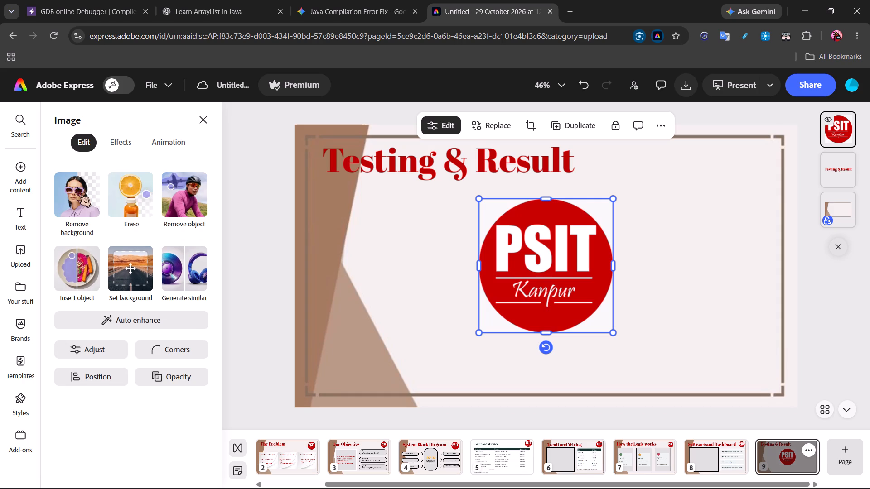
{"action": "left_click", "coordinate": [77, 187]}
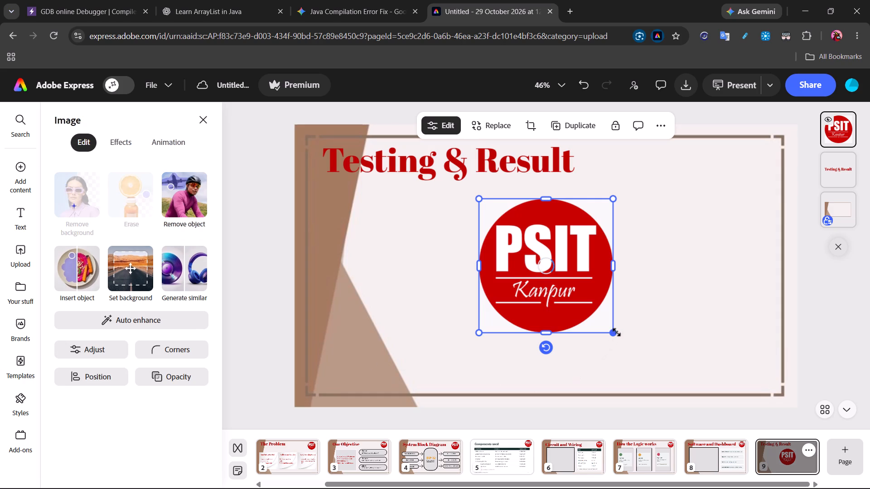
Shrink the PSIT logo to less than half its size and place it inside the frame's upper-right corner on page 9.
{"action": "left_click_drag", "start_coordinate": [616, 332], "coordinate": [546, 266]}
{"action": "left_click_drag", "start_coordinate": [490, 216], "coordinate": [725, 166]}
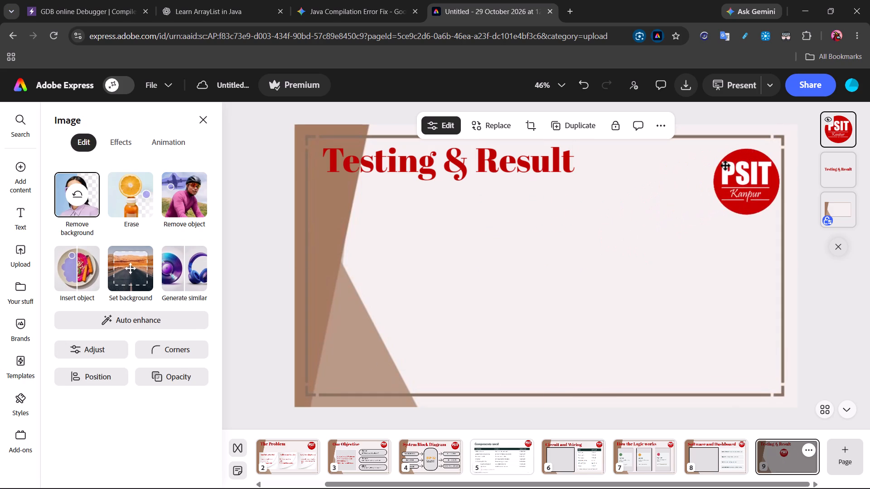
{"action": "left_click_drag", "start_coordinate": [725, 166], "coordinate": [719, 161]}
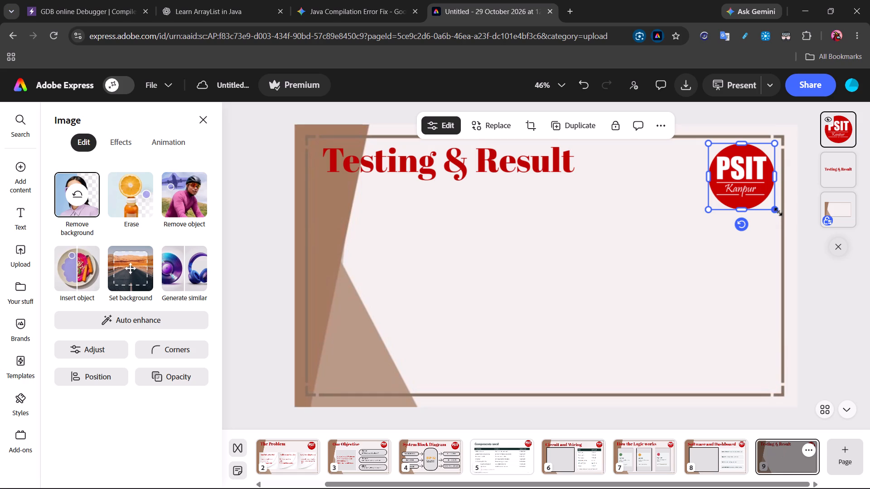
{"action": "left_click_drag", "start_coordinate": [777, 211], "coordinate": [760, 195]}
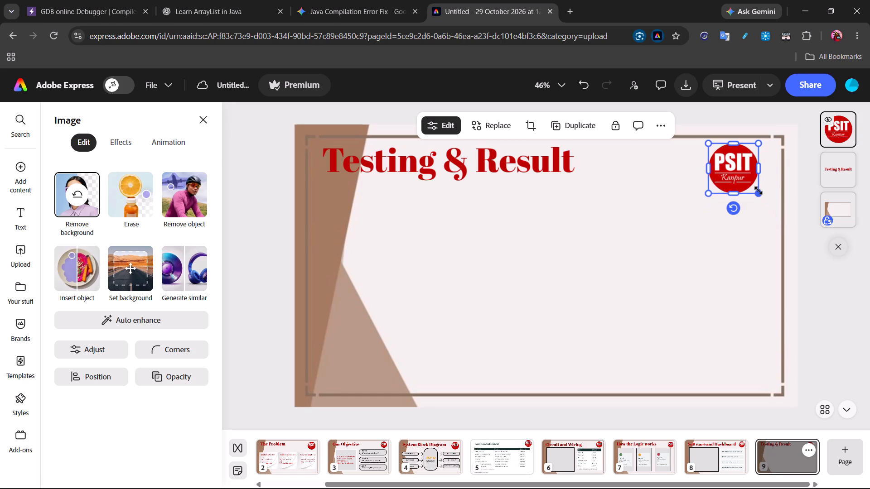
{"action": "left_click_drag", "start_coordinate": [759, 195], "coordinate": [768, 201]}
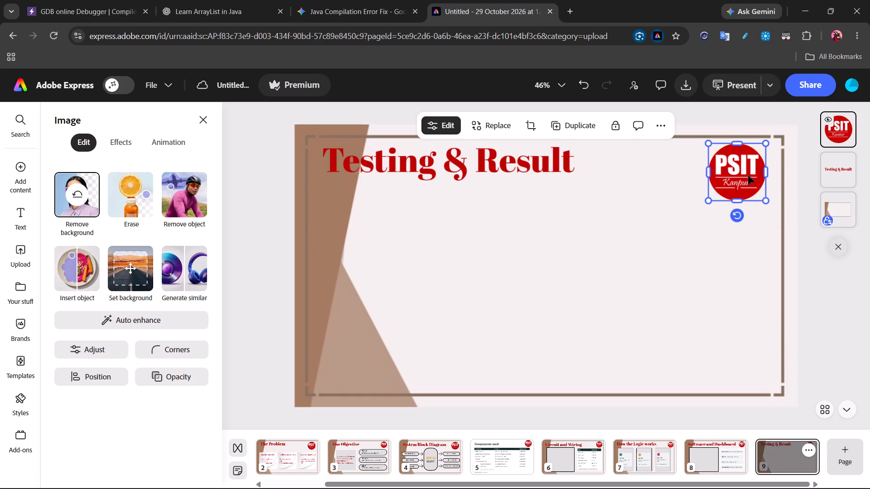
{"action": "left_click_drag", "start_coordinate": [748, 176], "coordinate": [753, 178]}
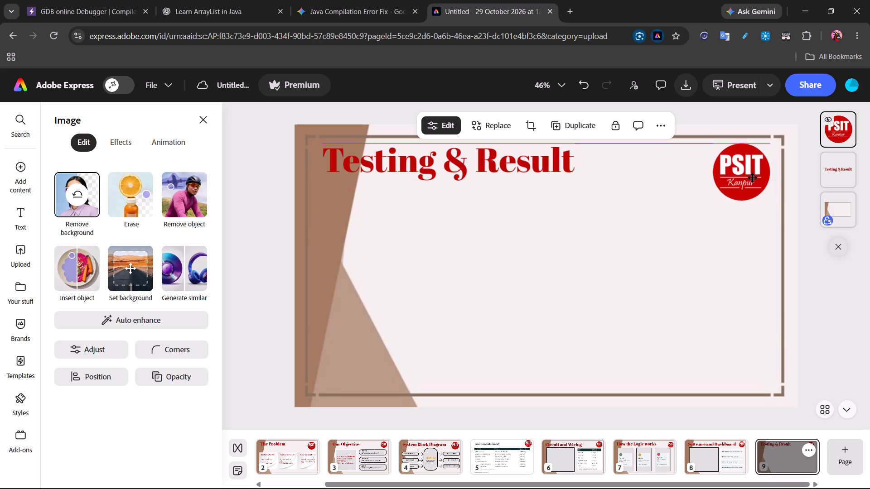
{"action": "left_click_drag", "start_coordinate": [753, 178], "coordinate": [756, 177]}
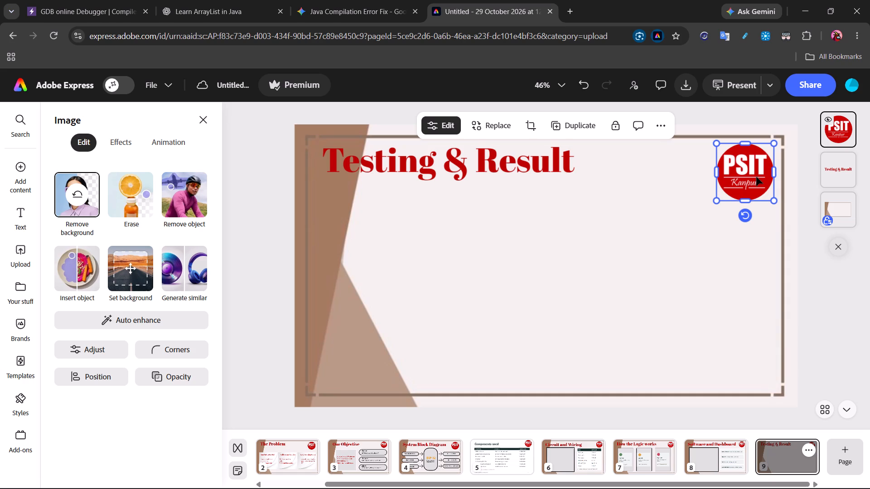
Add a blank page 10, and open the Limitations and future scope slide of the example in WPS Office for reference.
{"action": "left_click", "coordinate": [855, 458]}
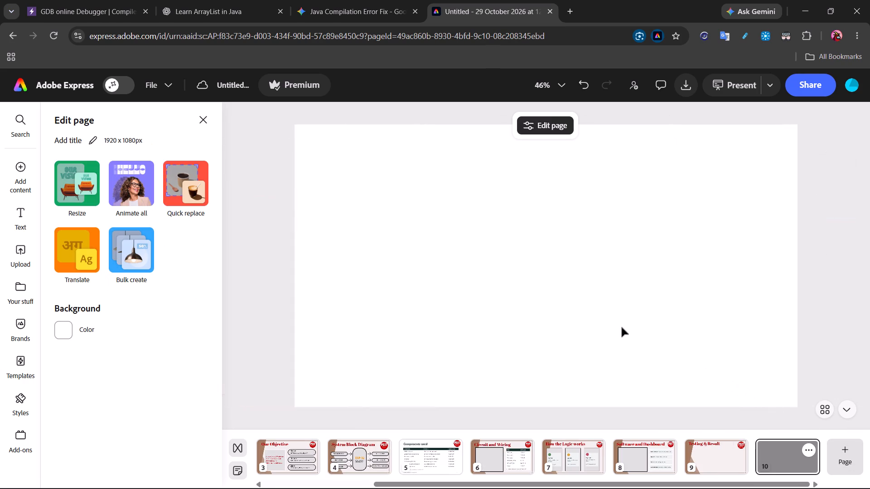
{"action": "key", "text": "alt+Tab"}
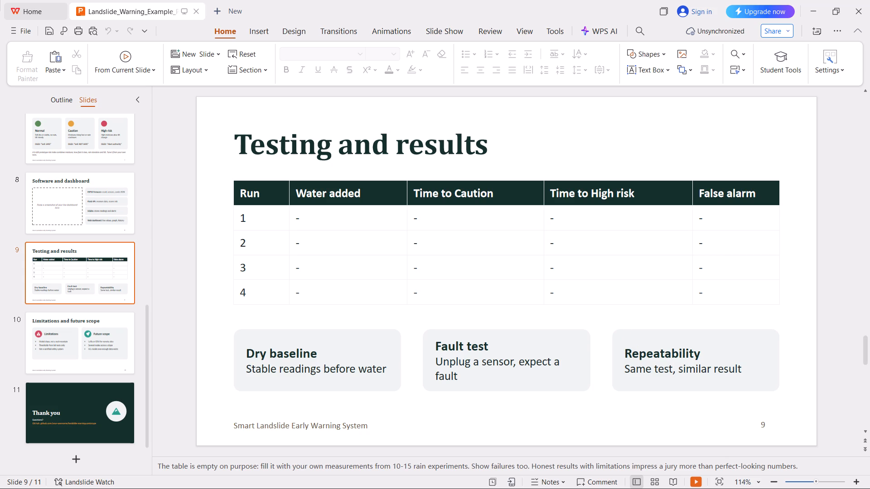
{"action": "left_click", "coordinate": [117, 339]}
{"action": "key", "text": "alt+Tab"}
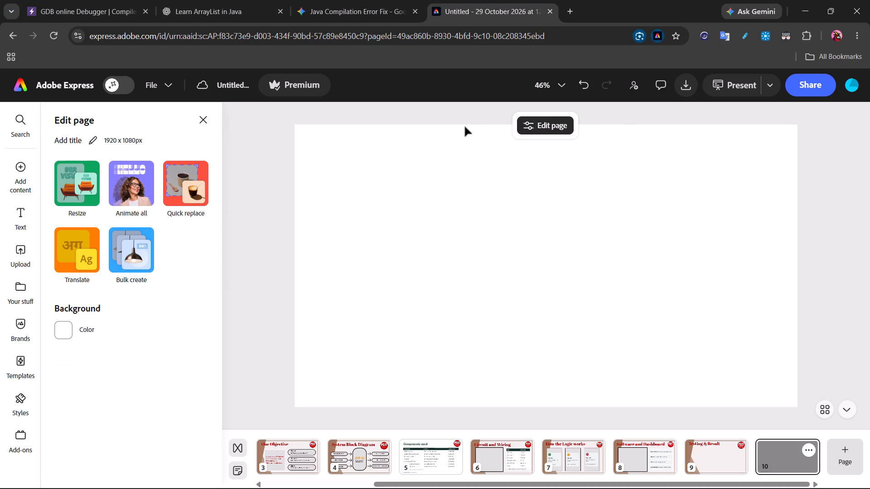
Add the uploaded brown-and-cream framed background image to page 10 in Adobe Express, align it to the upper-left corner and enlarge it to fill the page.
{"action": "left_click", "coordinate": [26, 254]}
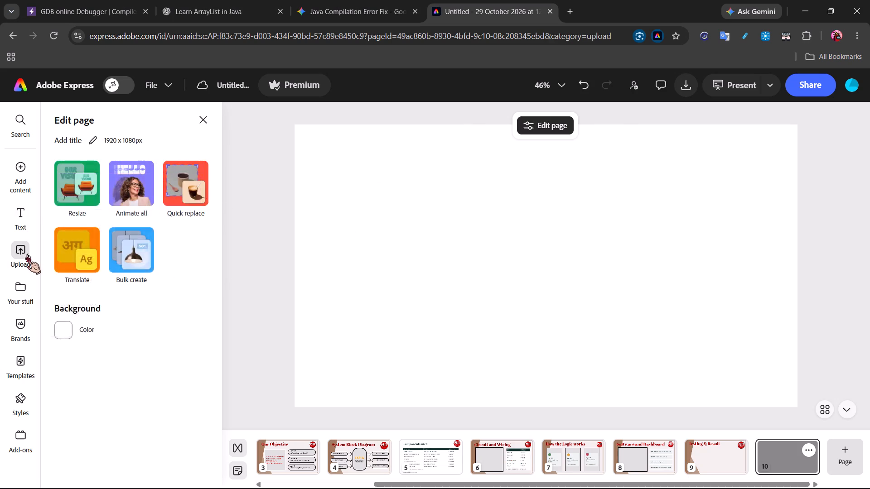
{"action": "scroll", "coordinate": [122, 239], "scroll_direction": "down", "scroll_amount": 1}
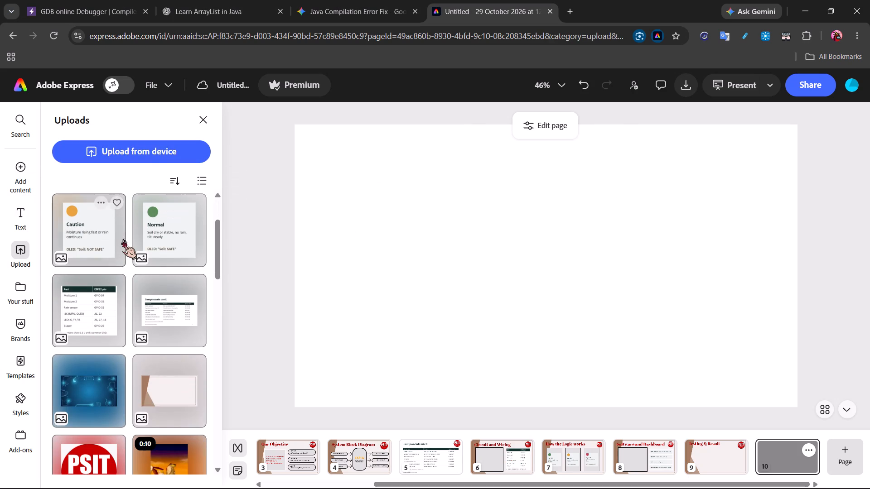
{"action": "scroll", "coordinate": [122, 239], "scroll_direction": "down", "scroll_amount": 1}
{"action": "left_click", "coordinate": [157, 373]}
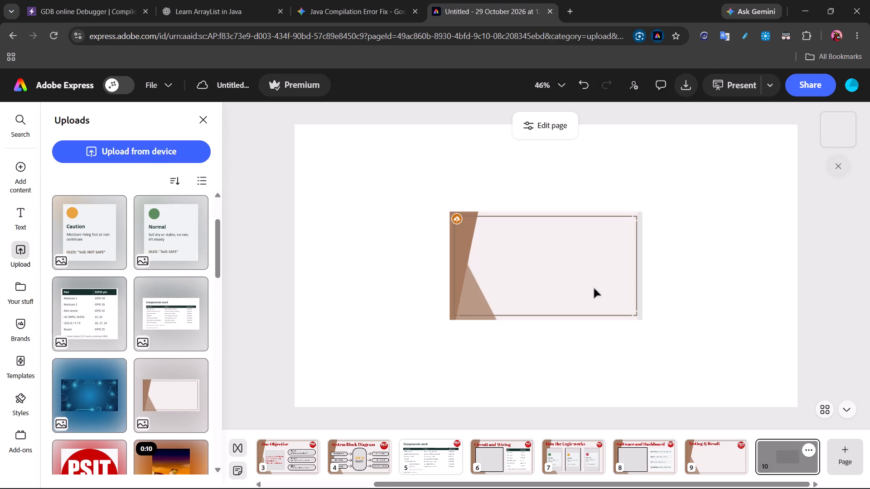
{"action": "left_click_drag", "start_coordinate": [584, 285], "coordinate": [431, 199]}
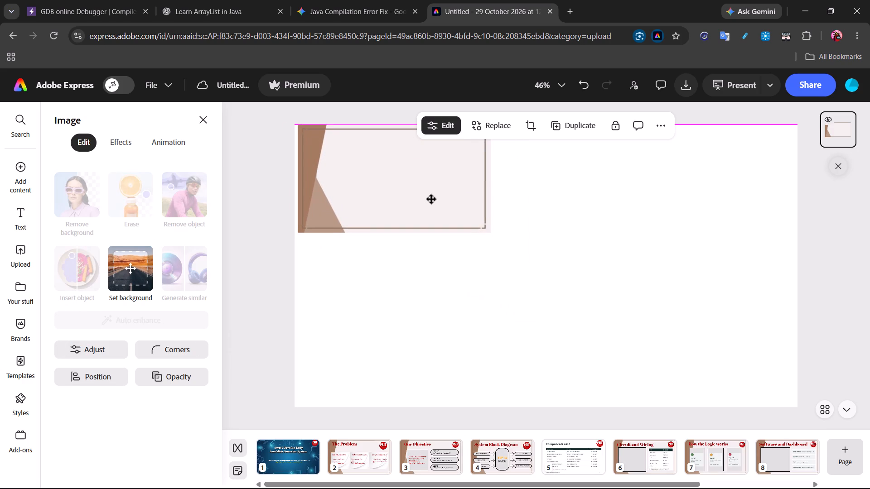
{"action": "left_click_drag", "start_coordinate": [431, 199], "coordinate": [429, 200]}
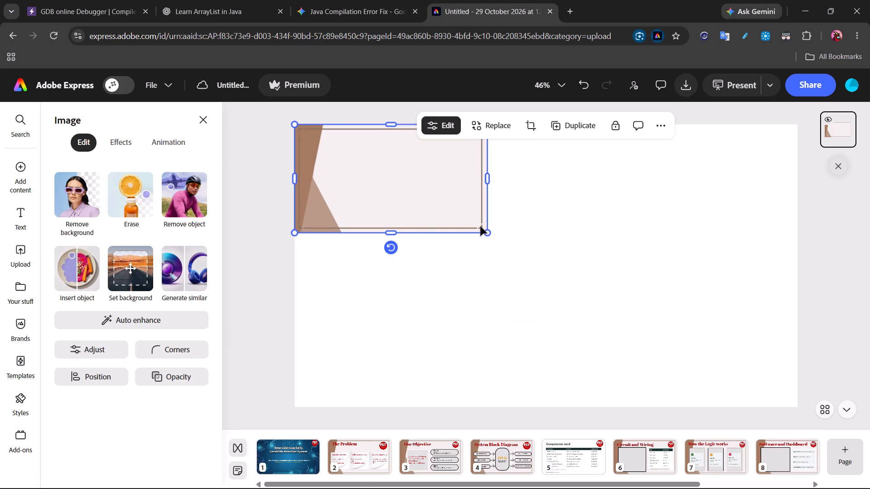
{"action": "left_click_drag", "start_coordinate": [488, 231], "coordinate": [821, 383]}
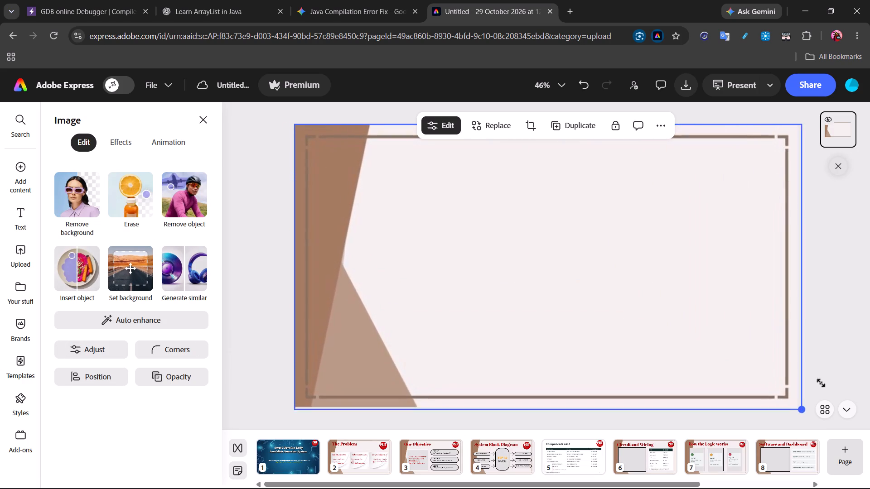
Fine-tune the size of the framed background image so it fits the edges of page 10.
{"action": "left_click_drag", "start_coordinate": [821, 383], "coordinate": [821, 364]}
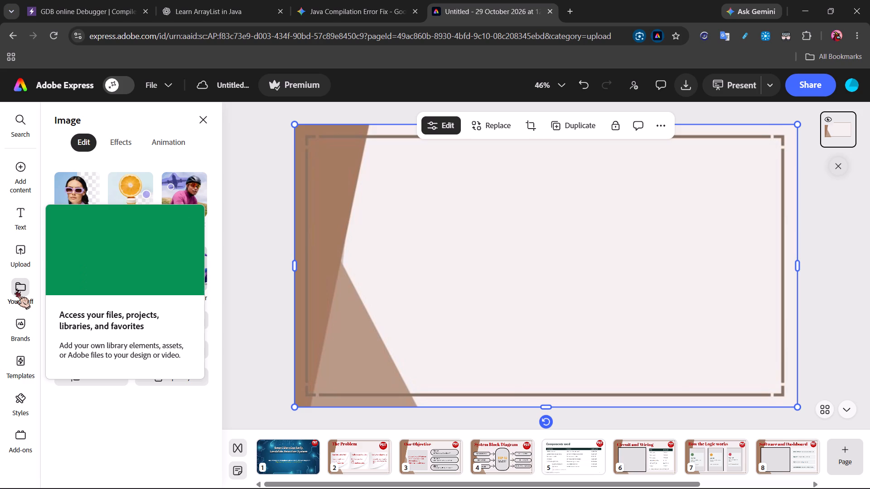
{"action": "left_click", "coordinate": [16, 289]}
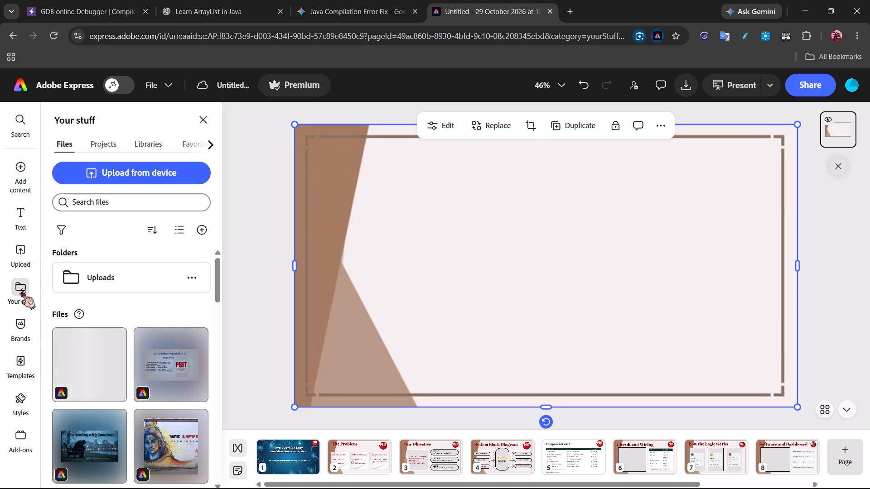
{"action": "scroll", "coordinate": [175, 338], "scroll_direction": "down", "scroll_amount": 2}
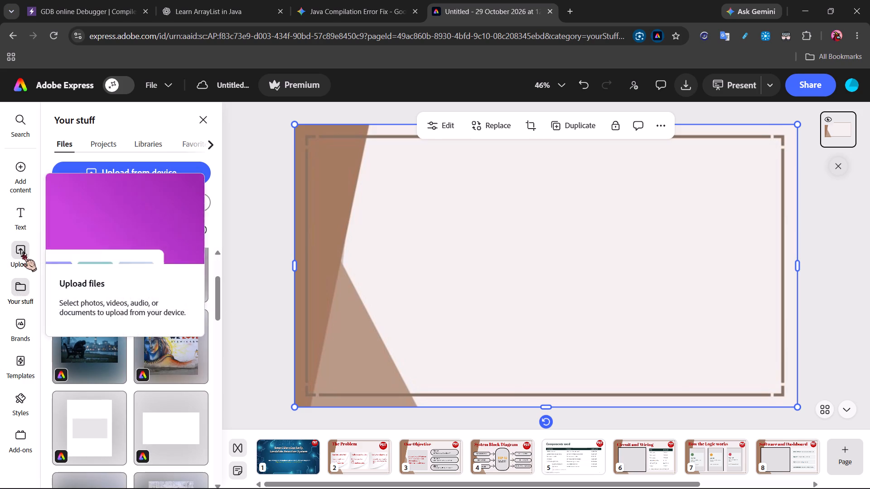
{"action": "left_click", "coordinate": [22, 251]}
{"action": "scroll", "coordinate": [145, 351], "scroll_direction": "down", "scroll_amount": 1}
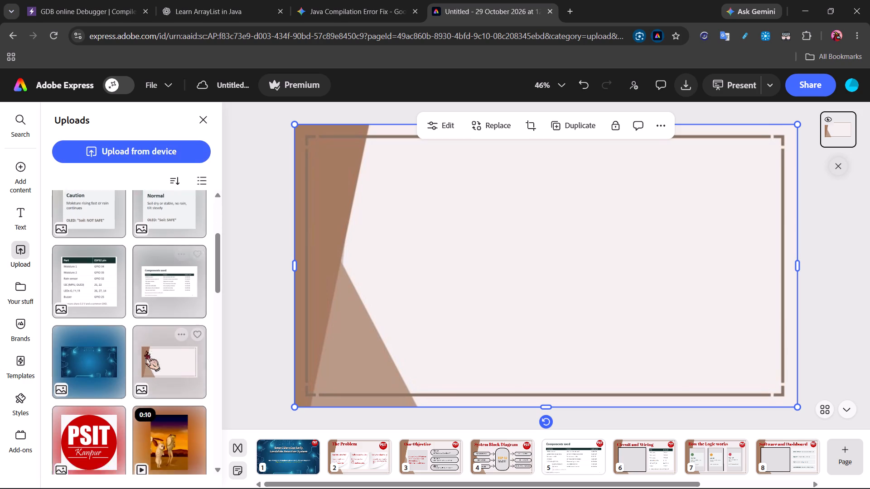
{"action": "scroll", "coordinate": [145, 351], "scroll_direction": "down", "scroll_amount": 1}
{"action": "scroll", "coordinate": [145, 351], "scroll_direction": "up", "scroll_amount": 3}
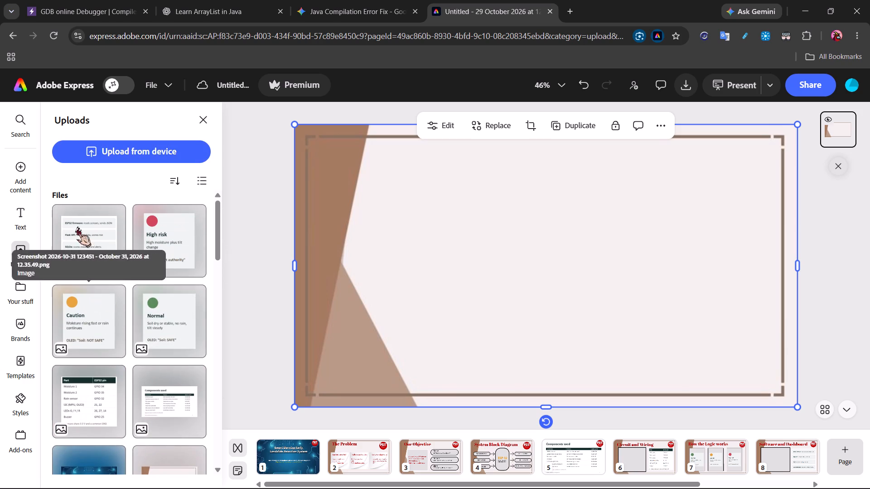
{"action": "left_click", "coordinate": [140, 149]}
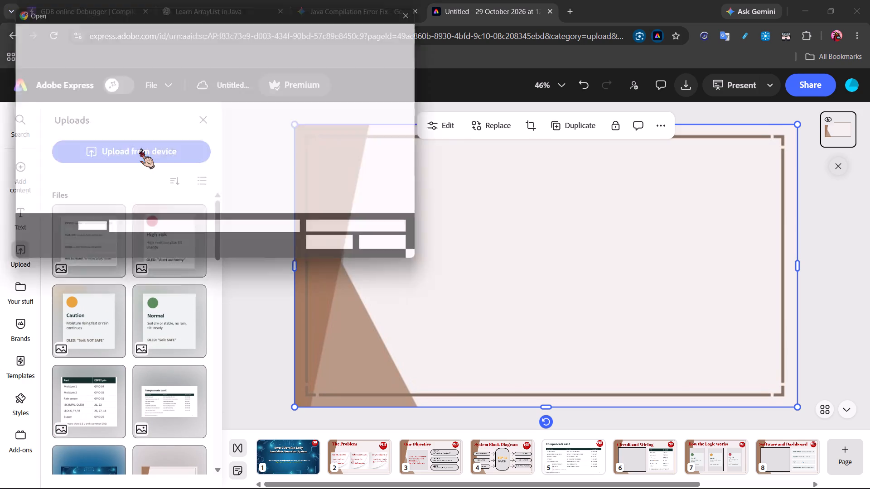
{"action": "scroll", "coordinate": [178, 166], "scroll_direction": "down", "scroll_amount": 20}
{"action": "scroll", "coordinate": [178, 166], "scroll_direction": "down", "scroll_amount": 5}
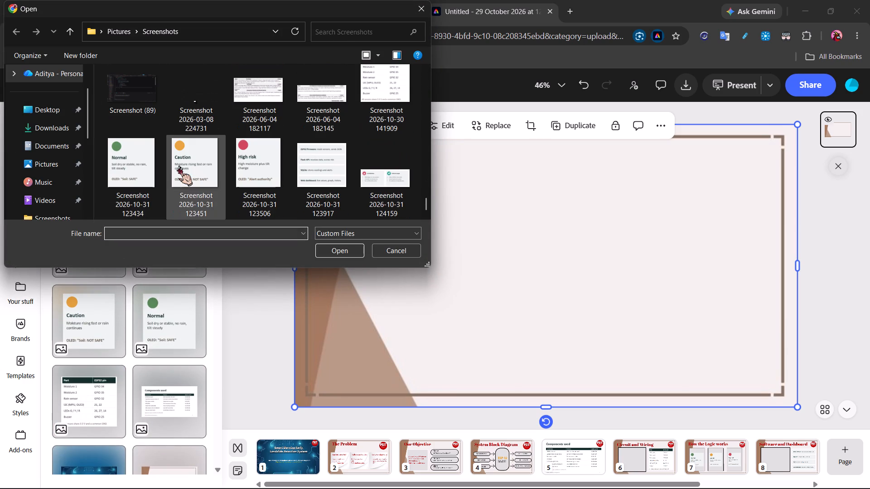
{"action": "left_click", "coordinate": [375, 193]}
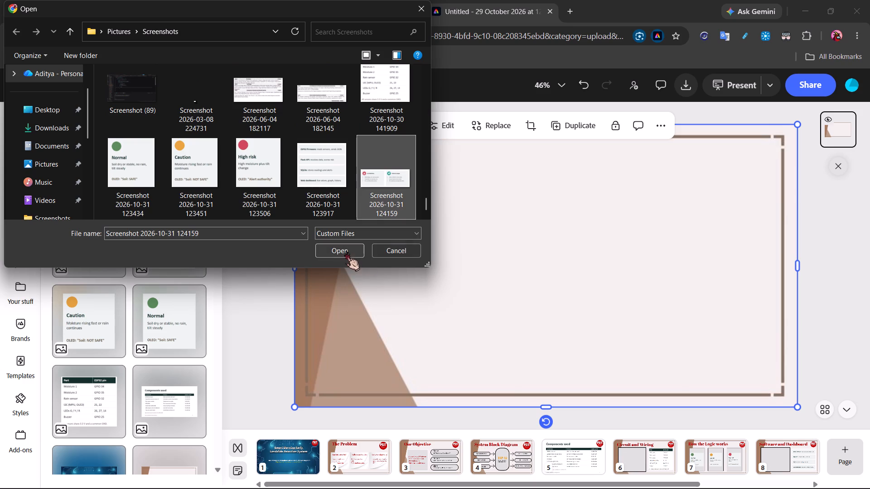
{"action": "left_click", "coordinate": [345, 251]}
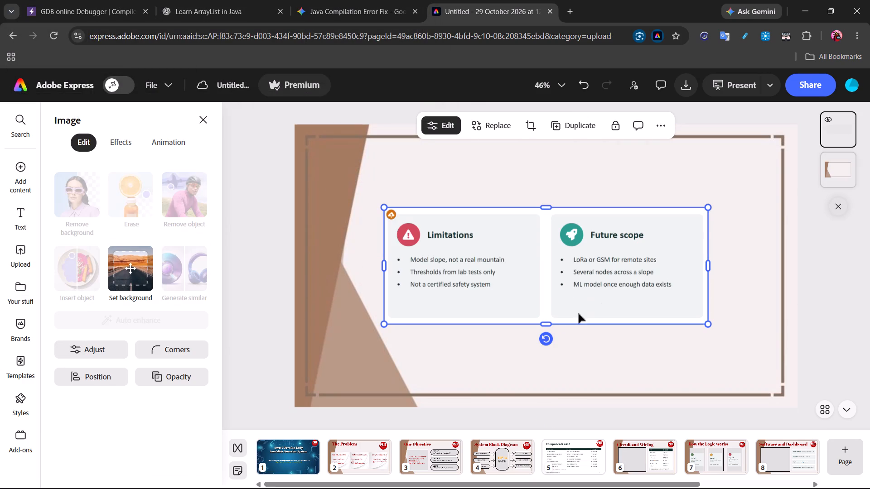
Enlarge the Limitations and Future scope image and place it in the lower part of the frame on page 10.
{"action": "left_click_drag", "start_coordinate": [550, 284], "coordinate": [561, 329]}
{"action": "left_click_drag", "start_coordinate": [556, 254], "coordinate": [569, 241]}
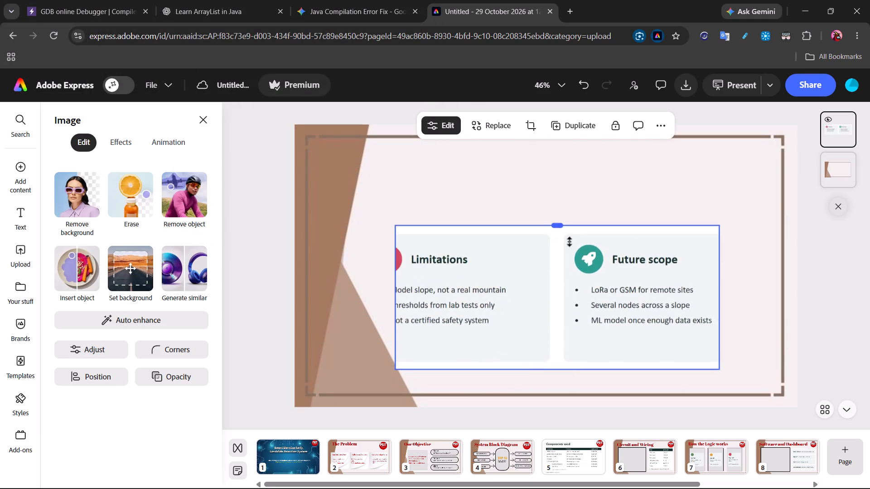
{"action": "left_click_drag", "start_coordinate": [569, 241], "coordinate": [582, 256]}
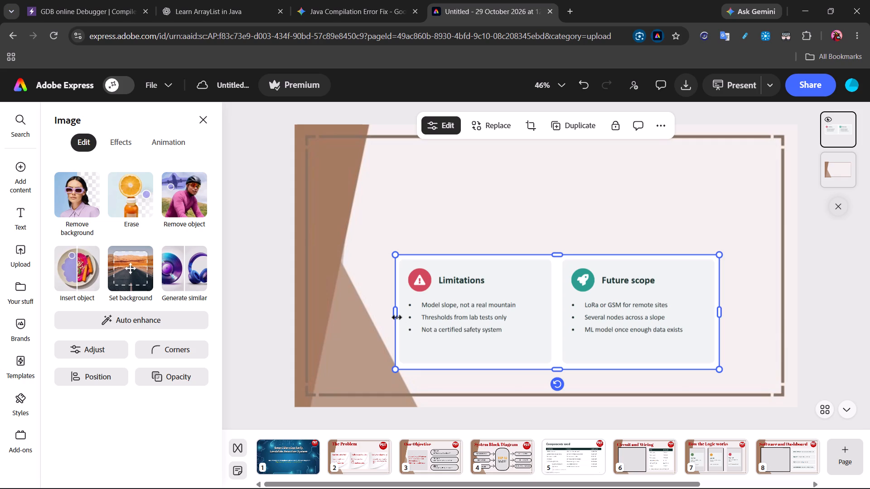
{"action": "left_click_drag", "start_coordinate": [395, 316], "coordinate": [347, 324]}
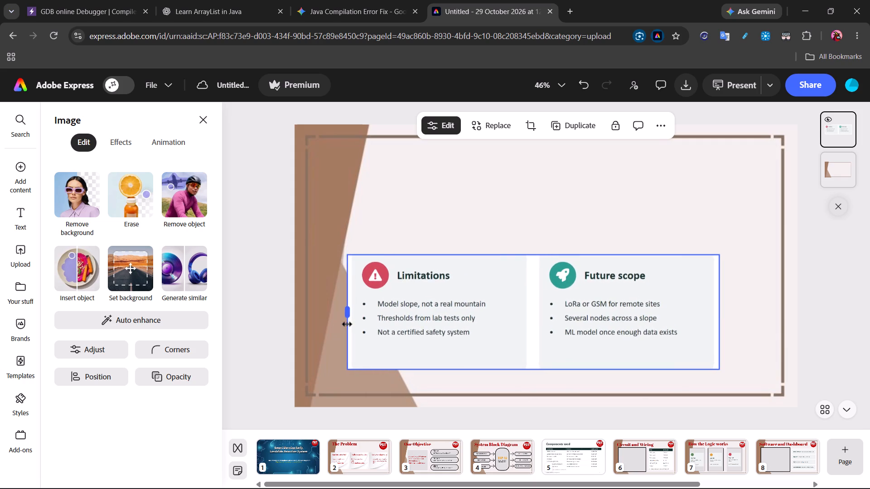
{"action": "left_click_drag", "start_coordinate": [347, 324], "coordinate": [402, 316]}
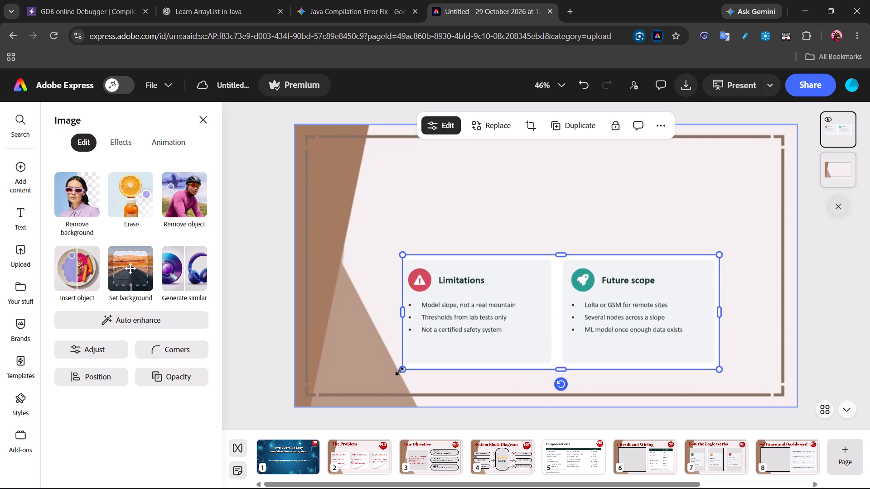
{"action": "left_click_drag", "start_coordinate": [401, 369], "coordinate": [372, 387]}
{"action": "left_click_drag", "start_coordinate": [537, 286], "coordinate": [556, 271]}
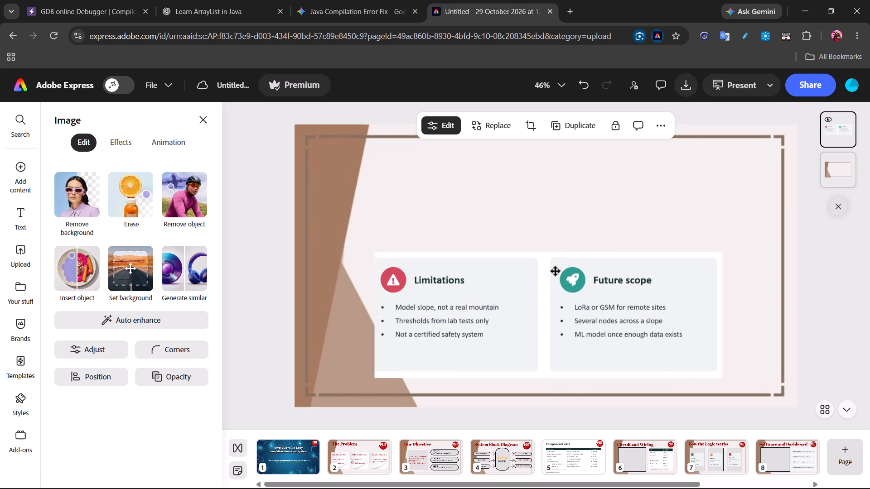
{"action": "left_click_drag", "start_coordinate": [556, 271], "coordinate": [566, 226]}
{"action": "left_click_drag", "start_coordinate": [401, 322], "coordinate": [349, 380]}
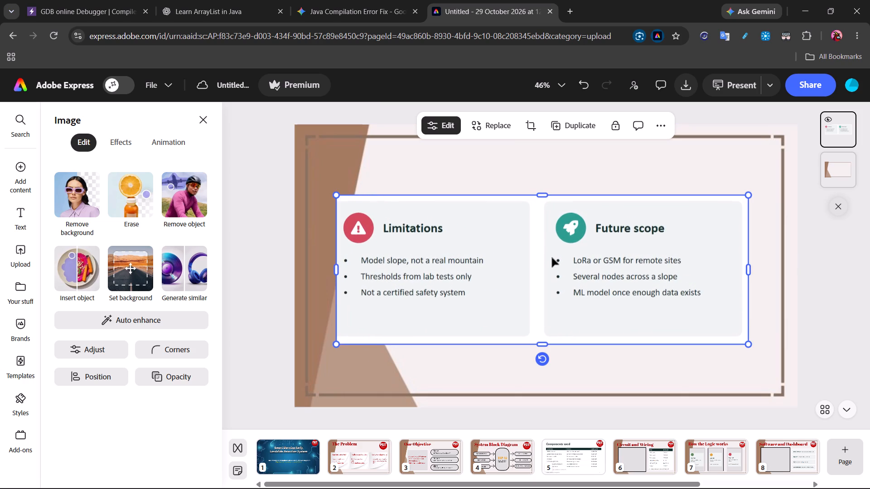
{"action": "left_click_drag", "start_coordinate": [552, 258], "coordinate": [562, 290]}
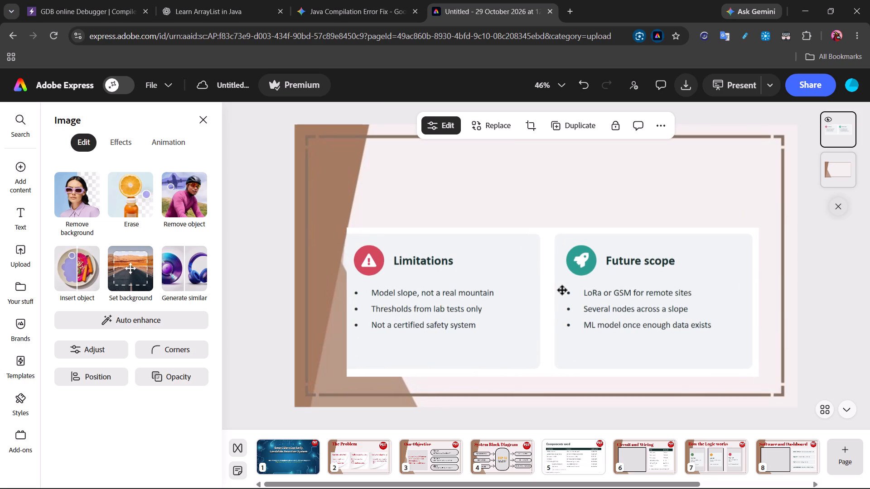
{"action": "left_click_drag", "start_coordinate": [562, 290], "coordinate": [560, 291]}
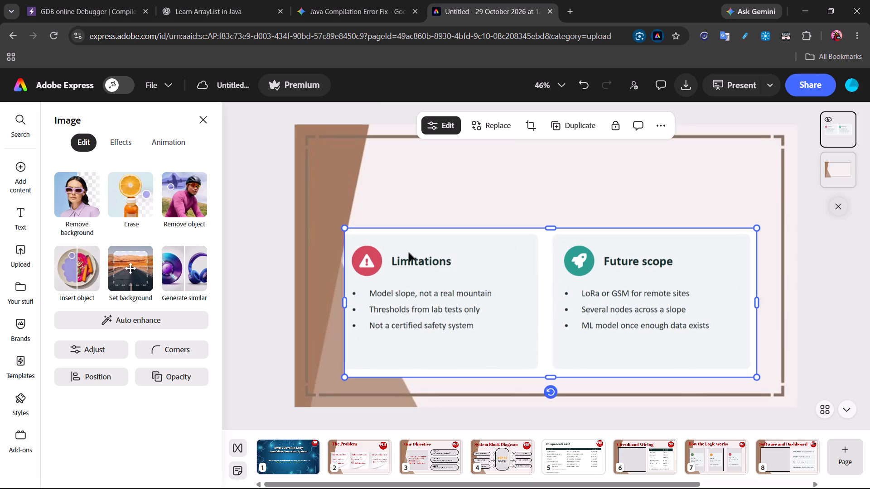
Extend the Limitations and Future scope image sideways to nearly the frame's width and centre it horizontally on the page.
{"action": "left_click_drag", "start_coordinate": [345, 303], "coordinate": [321, 368]}
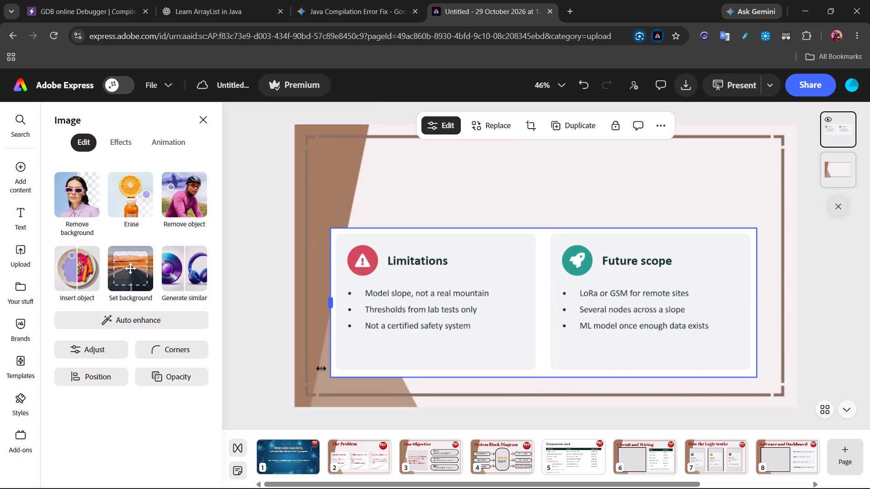
{"action": "left_click_drag", "start_coordinate": [321, 368], "coordinate": [316, 372]}
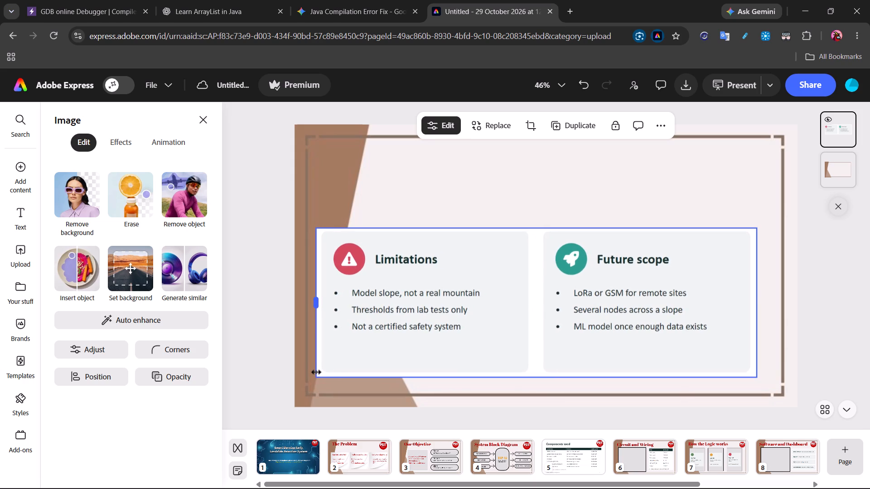
{"action": "left_click_drag", "start_coordinate": [316, 372], "coordinate": [321, 370]}
{"action": "left_click_drag", "start_coordinate": [522, 337], "coordinate": [532, 339]}
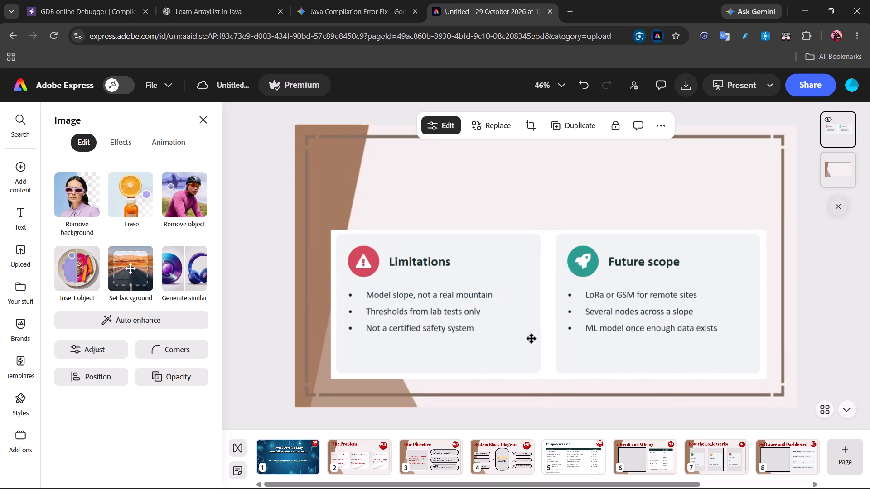
{"action": "left_click_drag", "start_coordinate": [532, 339], "coordinate": [532, 340]}
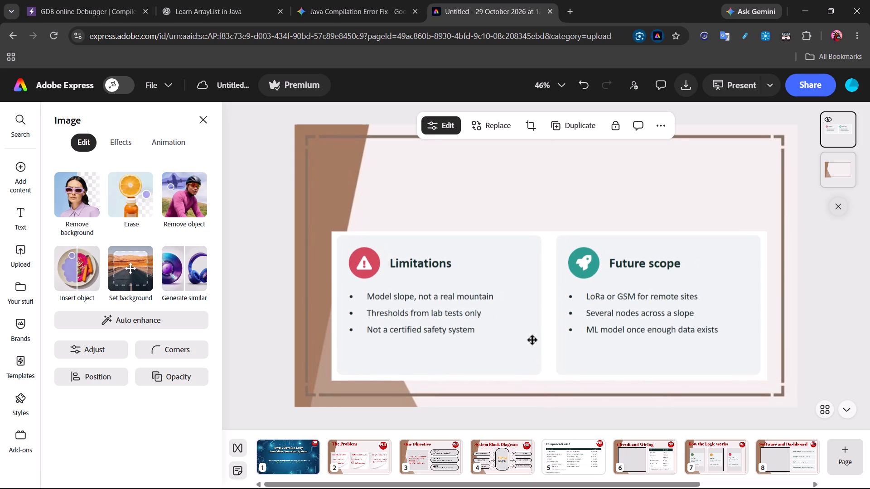
{"action": "left_click_drag", "start_coordinate": [532, 340], "coordinate": [528, 338]}
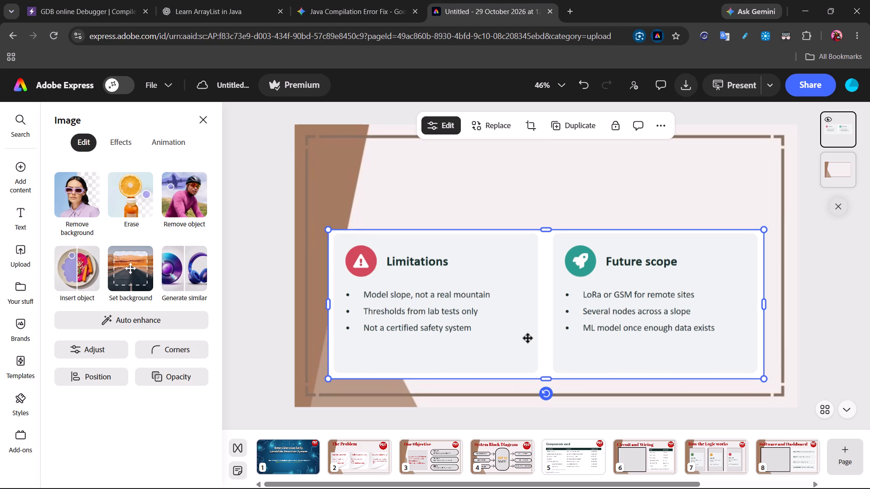
{"action": "left_click", "coordinate": [826, 297]}
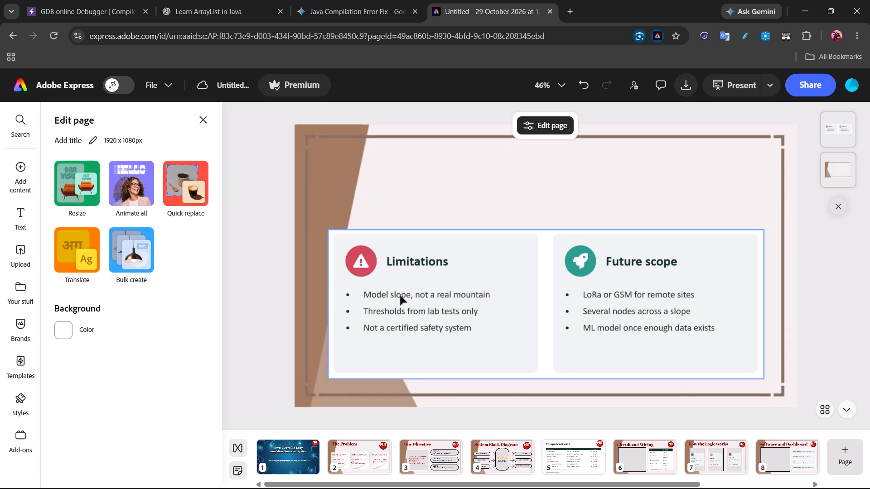
Add a Title-style text to page 10 and check the wording of the matching example slide's title in WPS Office.
{"action": "left_click", "coordinate": [15, 224]}
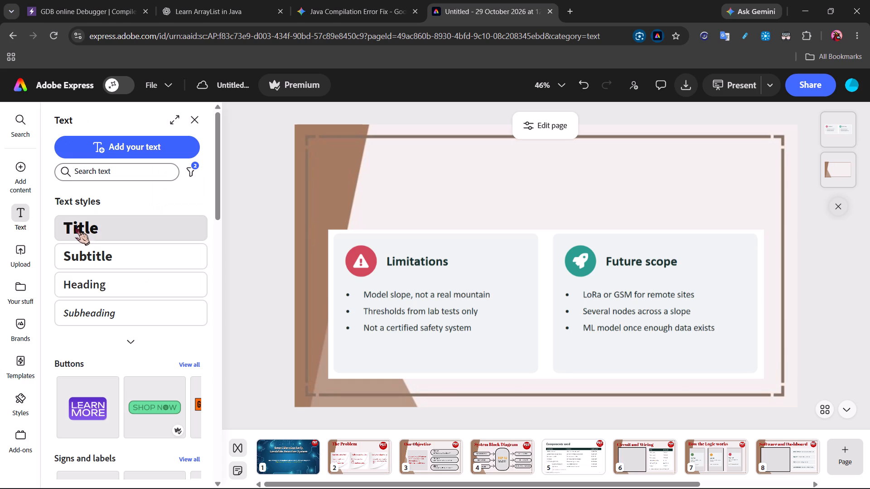
{"action": "left_click", "coordinate": [77, 229]}
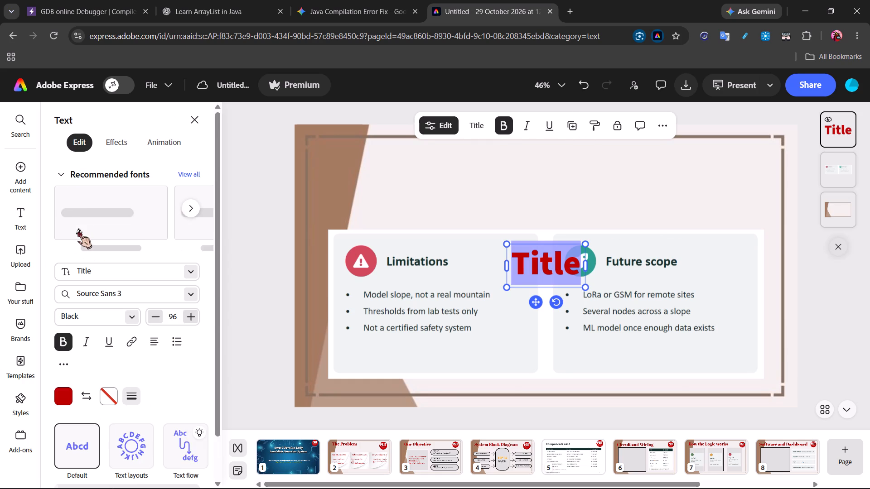
{"action": "key", "text": "alt+Tab"}
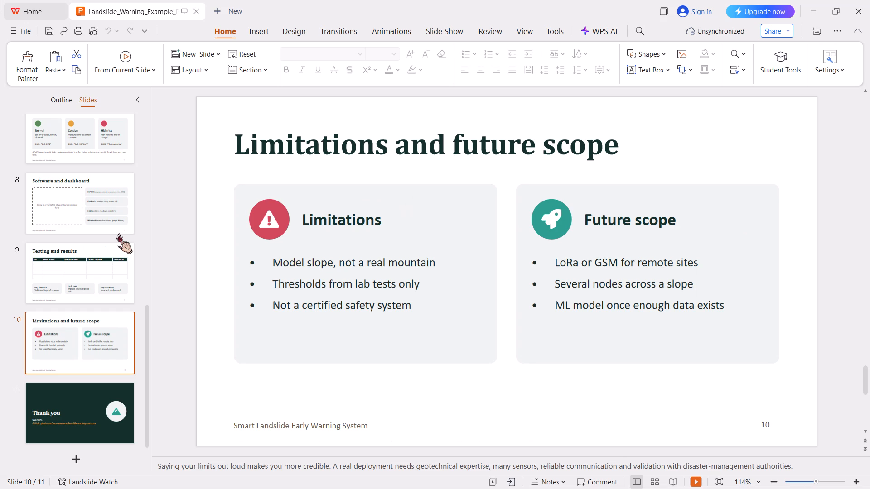
{"action": "key", "text": "Tab"}
{"action": "key", "text": "alt+Tab"}
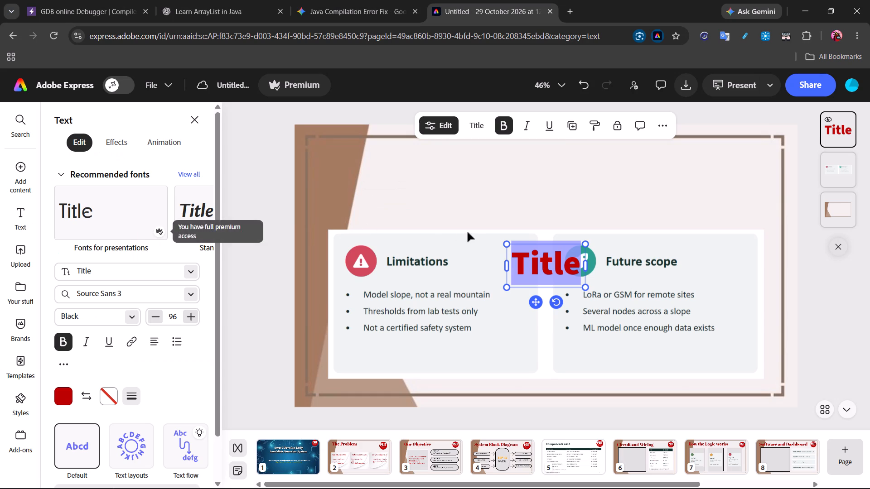
Replace the title placeholder with "Limitations and Future Scope" in Adobe Express and move it above the Limitations and Future scope image.
{"action": "key", "text": "BackSpace"}
{"action": "type", "text": "Limitations"}
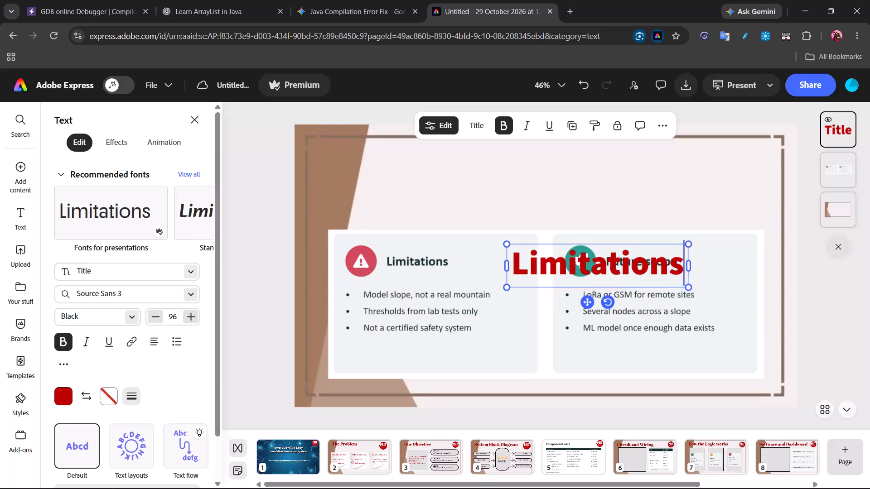
{"action": "key", "text": "space"}
{"action": "type", "text": "an"}
{"action": "key", "text": "space"}
{"action": "key", "text": "BackSpace"}
{"action": "type", "text": "d"}
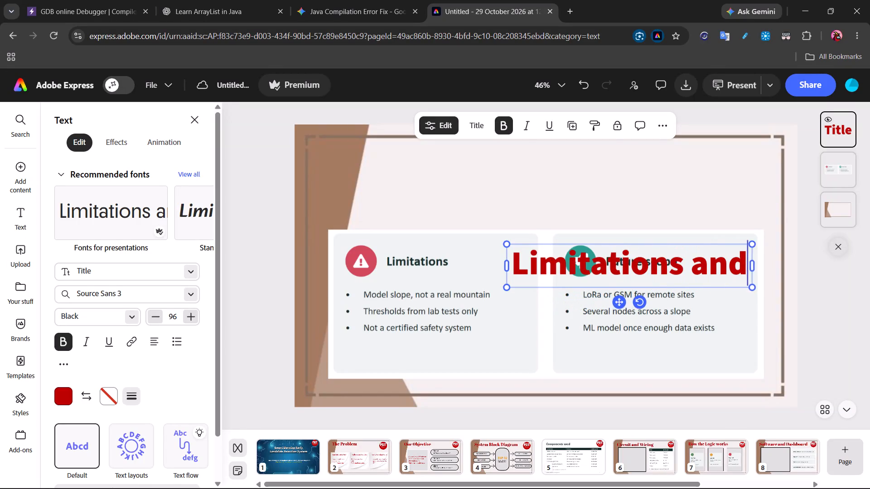
{"action": "key", "text": "space"}
{"action": "type", "text": "Future A"}
{"action": "key", "text": "BackSpace"}
{"action": "type", "text": "Scopre"}
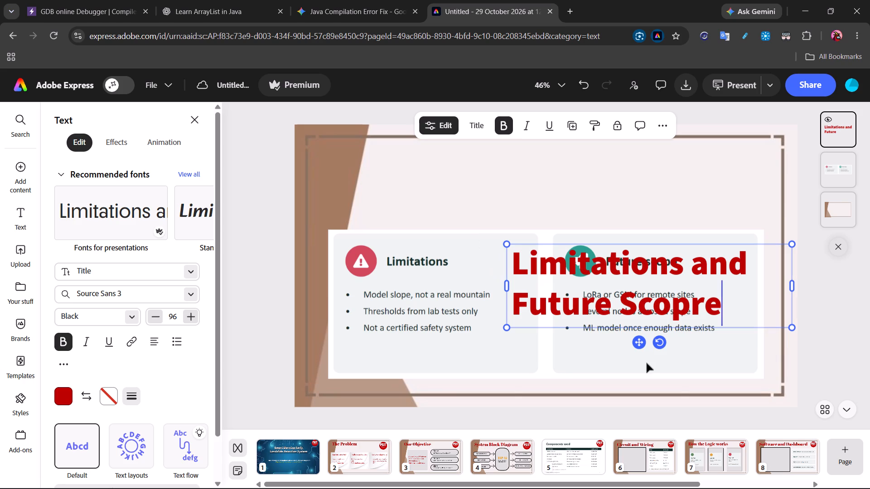
{"action": "left_click_drag", "start_coordinate": [637, 345], "coordinate": [443, 240]}
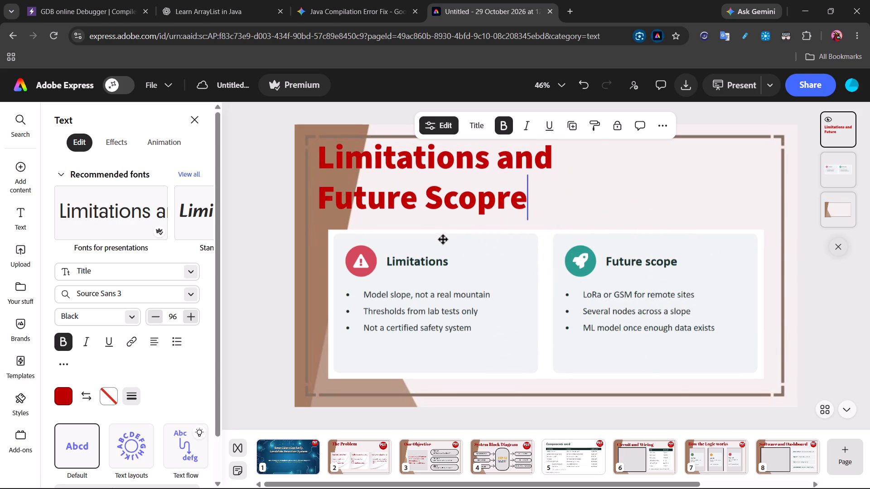
{"action": "left_click_drag", "start_coordinate": [443, 240], "coordinate": [444, 241]}
{"action": "key", "text": "BackSpace"}
{"action": "key", "text": "BackSpace"}
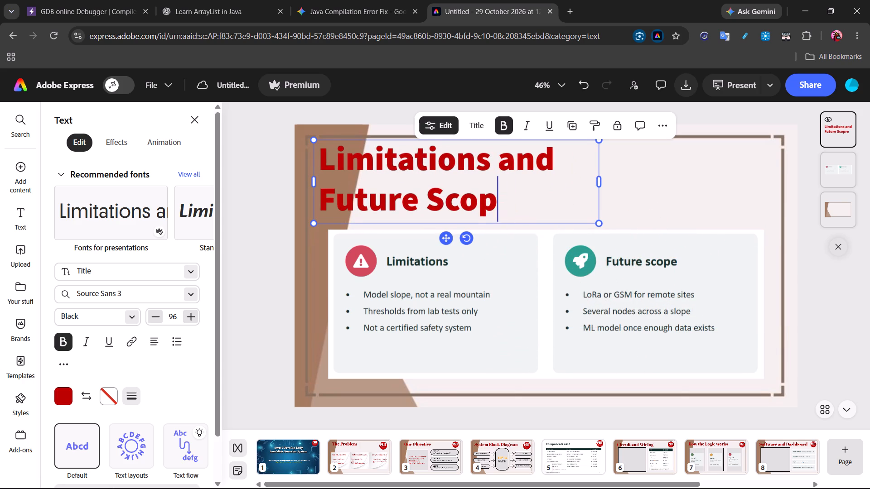
{"action": "key", "text": "BackSpace"}
{"action": "type", "text": "pe"}
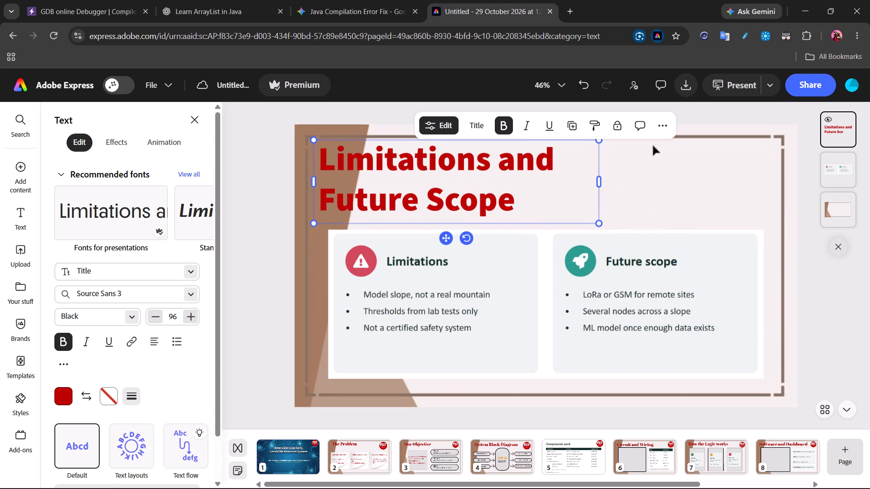
Widen the title's text box until "Limitations and Future Scope" fits on one line.
{"action": "left_click_drag", "start_coordinate": [600, 181], "coordinate": [719, 175]}
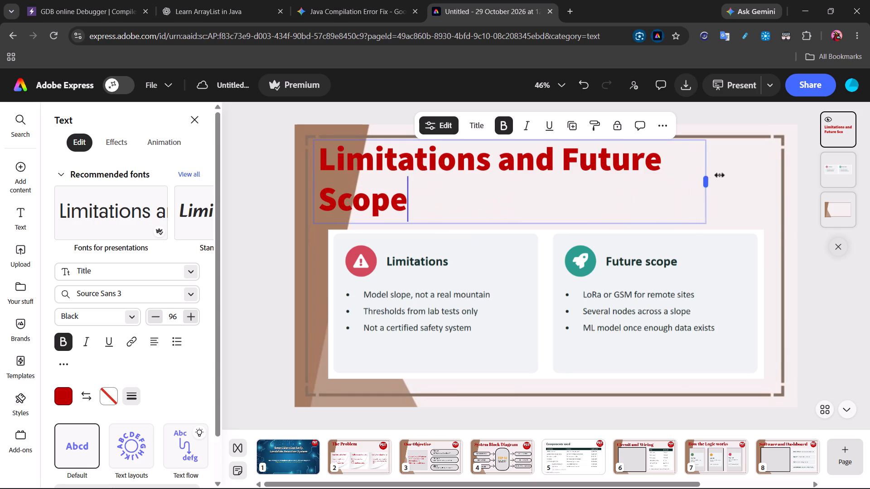
{"action": "left_click_drag", "start_coordinate": [719, 175], "coordinate": [772, 174]}
{"action": "left_click_drag", "start_coordinate": [677, 169], "coordinate": [679, 192]}
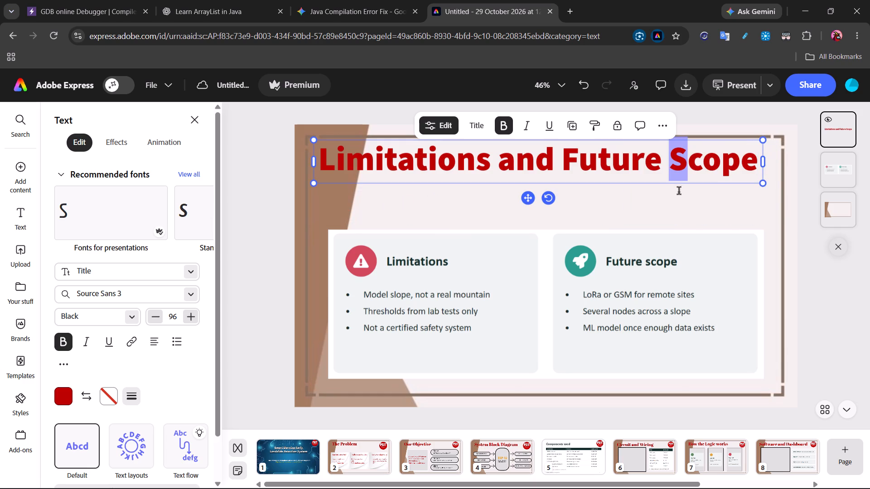
Move the "Limitations and Future Scope" title down so it sits just above the content image on page 10.
{"action": "left_click_drag", "start_coordinate": [679, 192], "coordinate": [678, 189]}
{"action": "left_click_drag", "start_coordinate": [527, 198], "coordinate": [529, 211]}
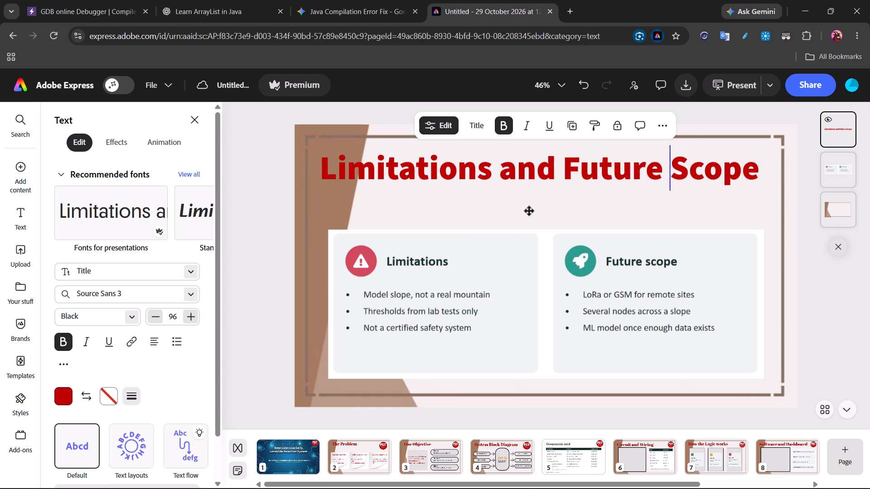
{"action": "left_click_drag", "start_coordinate": [529, 211], "coordinate": [529, 214]}
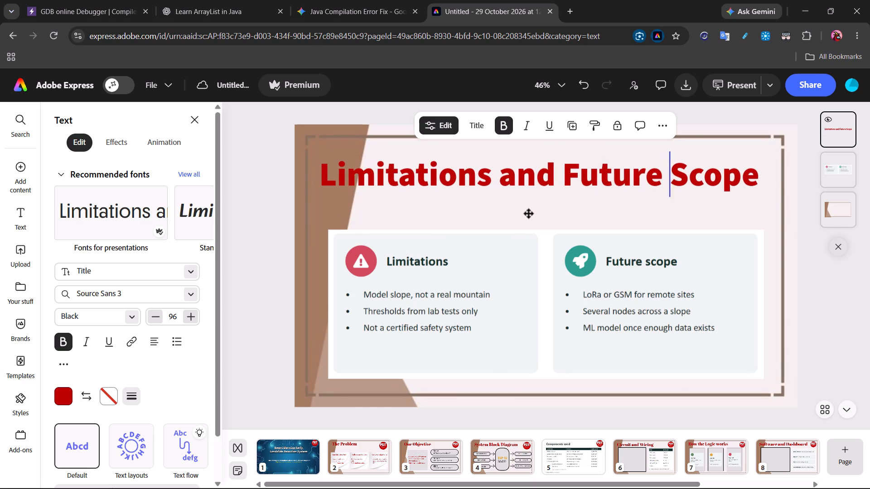
{"action": "left_click_drag", "start_coordinate": [529, 214], "coordinate": [541, 230]}
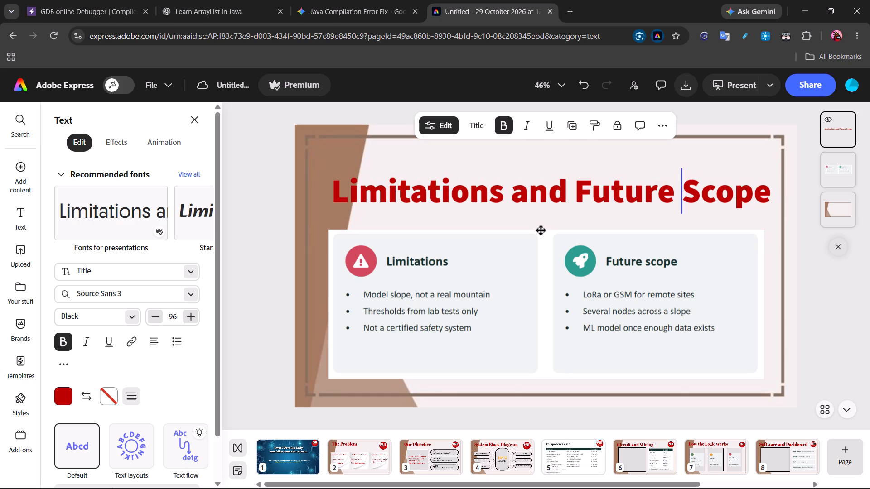
{"action": "left_click_drag", "start_coordinate": [541, 230], "coordinate": [538, 230]}
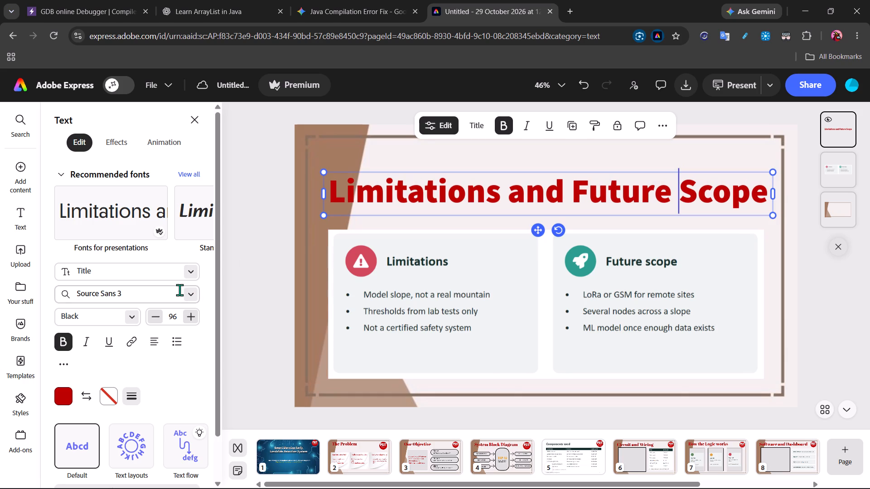
Set the font of the "Limitations and Future Scope" title to Abril Fatface.
{"action": "left_click", "coordinate": [179, 290]}
{"action": "key", "text": "BackSpace"}
{"action": "type", "text": "Abril"}
{"action": "left_click", "coordinate": [116, 156]}
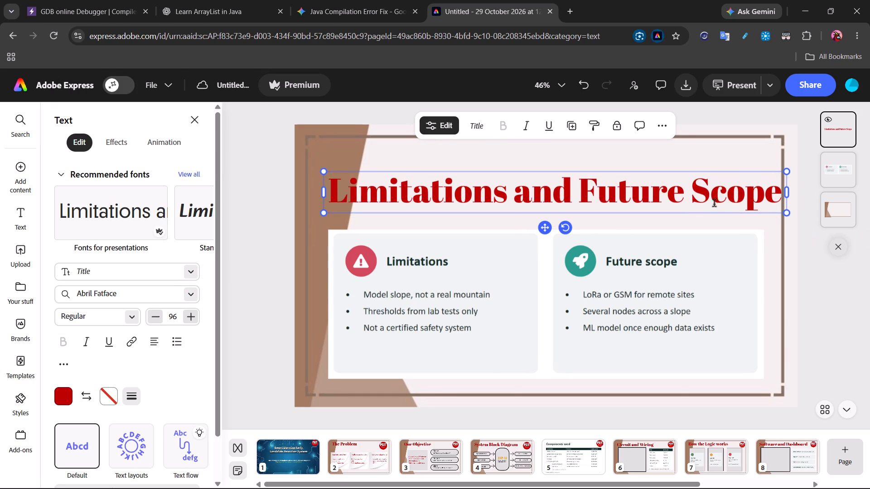
Shift the "Limitations and Future Scope" title sideways until it is centred above the content image, and deselect it.
{"action": "left_click_drag", "start_coordinate": [712, 203], "coordinate": [693, 206]}
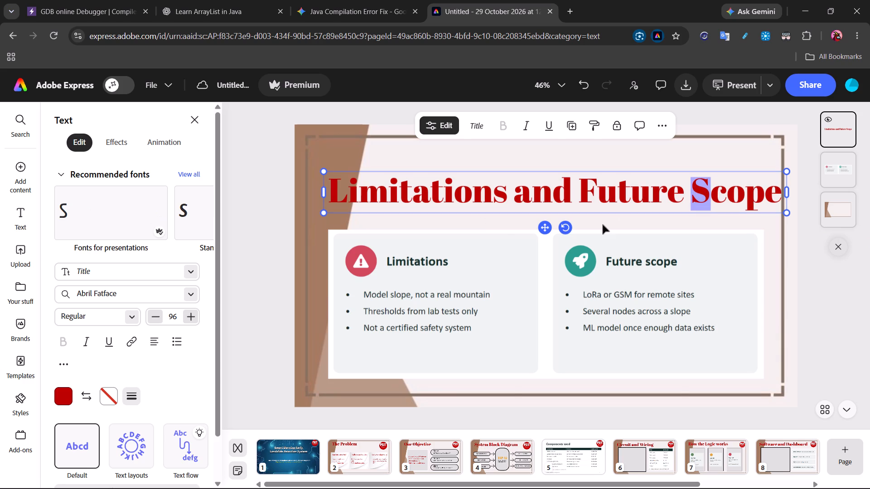
{"action": "left_click_drag", "start_coordinate": [547, 230], "coordinate": [543, 233]}
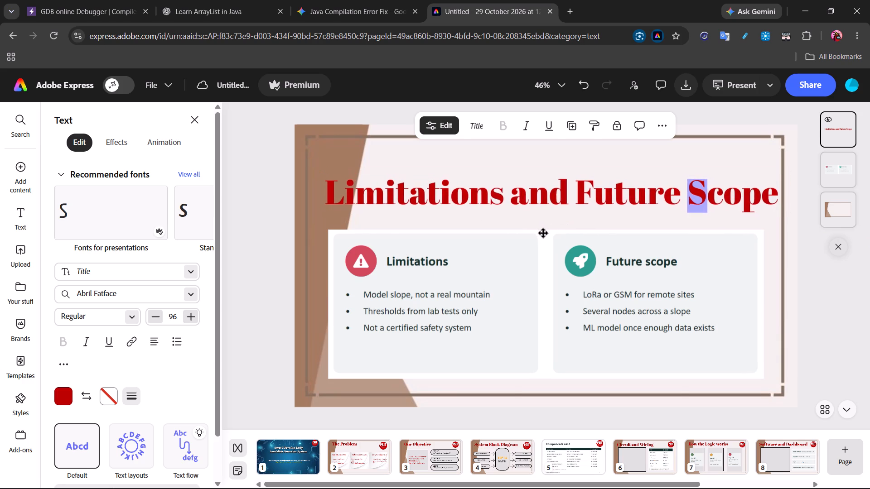
{"action": "left_click_drag", "start_coordinate": [543, 233], "coordinate": [540, 232]}
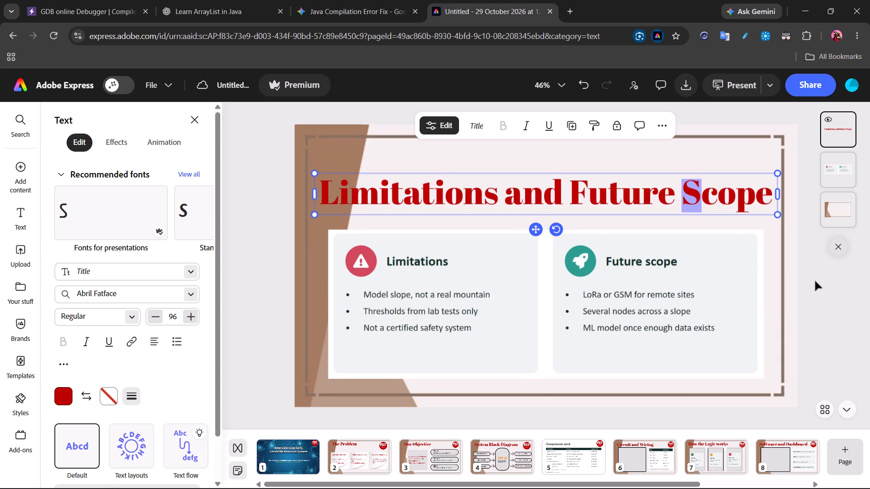
{"action": "left_click", "coordinate": [815, 281]}
{"action": "left_click", "coordinate": [815, 281]}
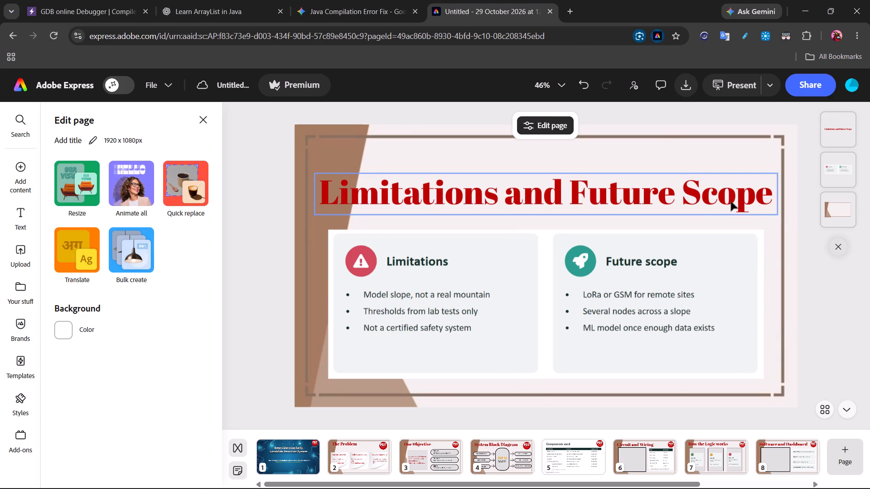
Place the uploaded PSIT Kanpur logo on page 10 and remove its background.
{"action": "left_click", "coordinate": [17, 251]}
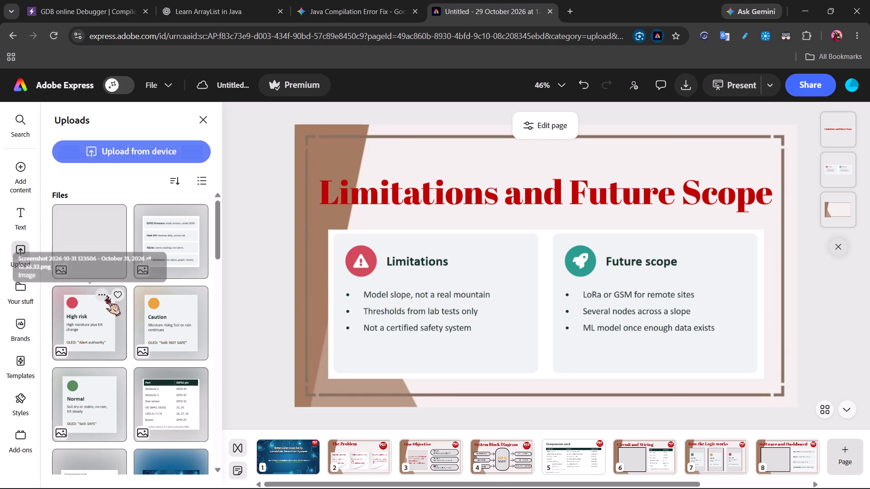
{"action": "scroll", "coordinate": [150, 368], "scroll_direction": "down", "scroll_amount": 3}
{"action": "left_click", "coordinate": [151, 289]}
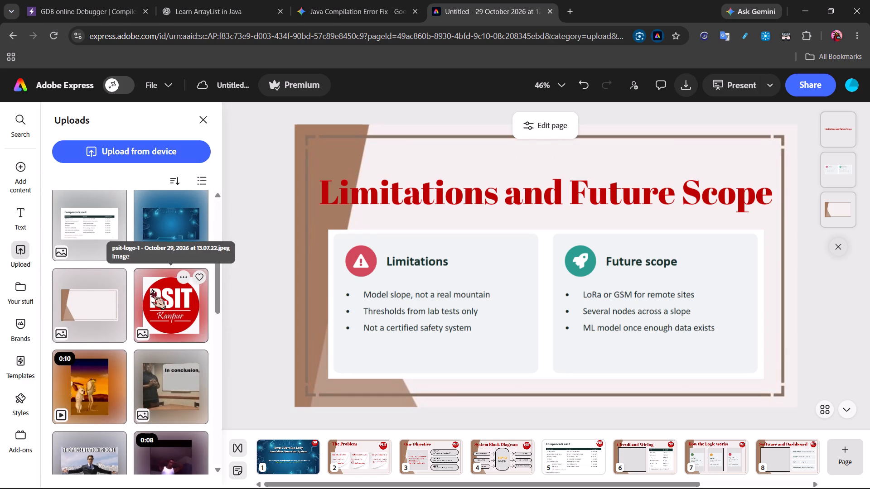
{"action": "left_click", "coordinate": [535, 282]}
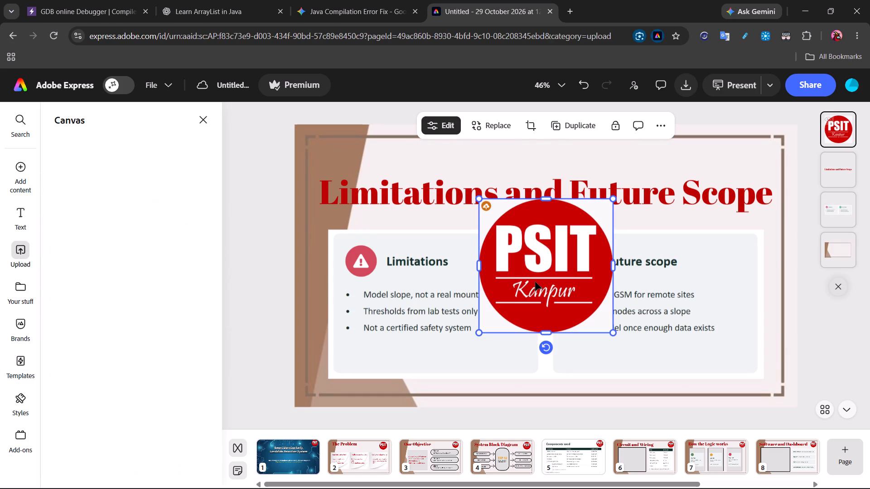
{"action": "left_click", "coordinate": [82, 195]}
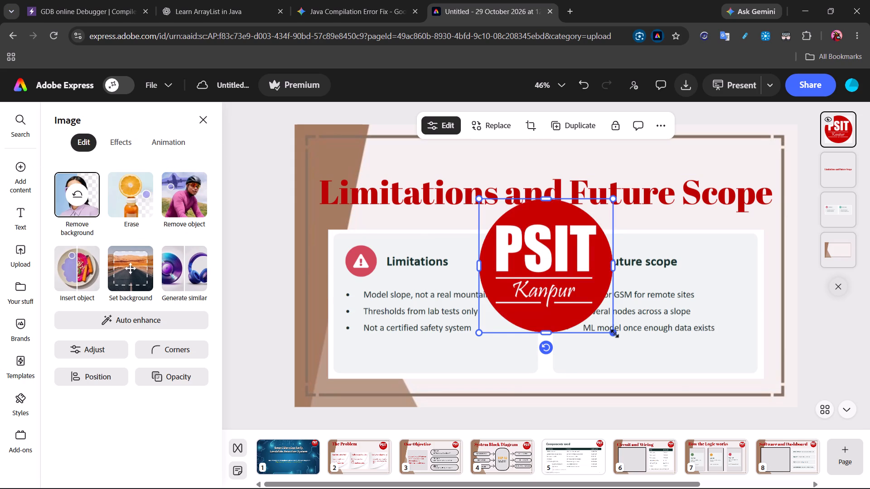
Shrink the PSIT logo and place it in the page's top-right corner, inside the frame and above the title's end.
{"action": "left_click_drag", "start_coordinate": [614, 333], "coordinate": [532, 256]}
{"action": "left_click_drag", "start_coordinate": [513, 220], "coordinate": [760, 158]}
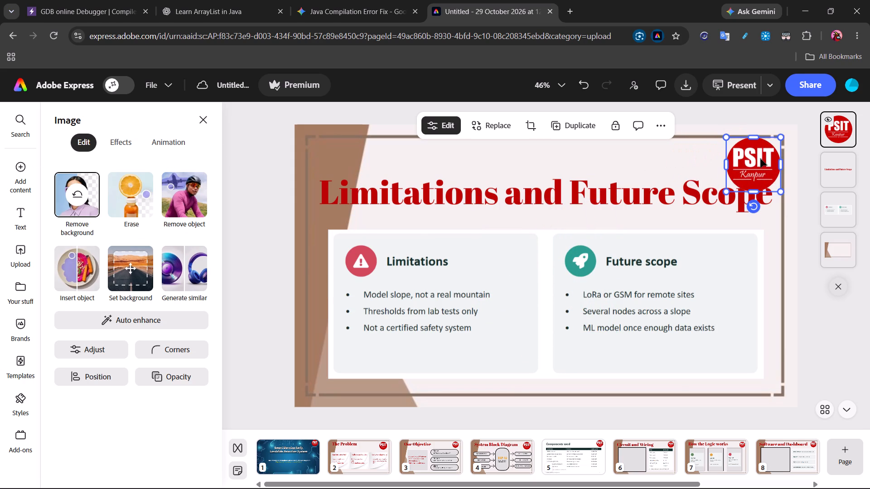
{"action": "left_click_drag", "start_coordinate": [783, 194], "coordinate": [767, 179]}
{"action": "left_click_drag", "start_coordinate": [744, 154], "coordinate": [753, 160]}
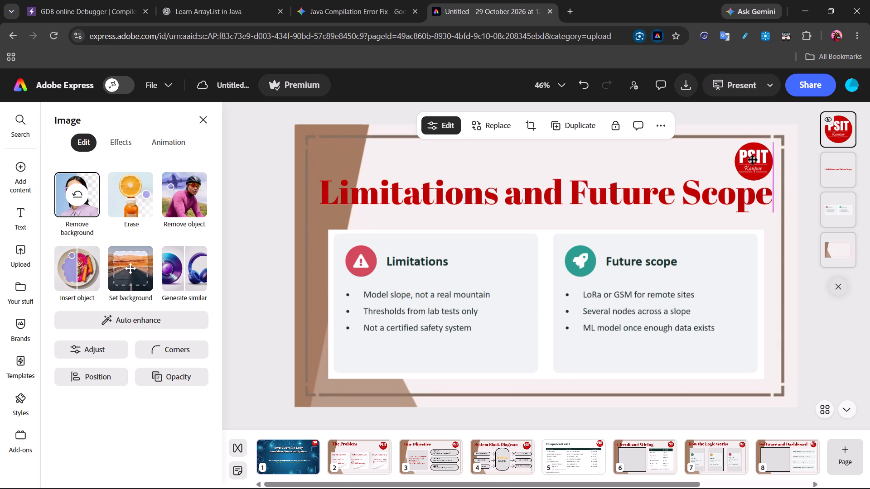
{"action": "left_click_drag", "start_coordinate": [753, 160], "coordinate": [754, 162]}
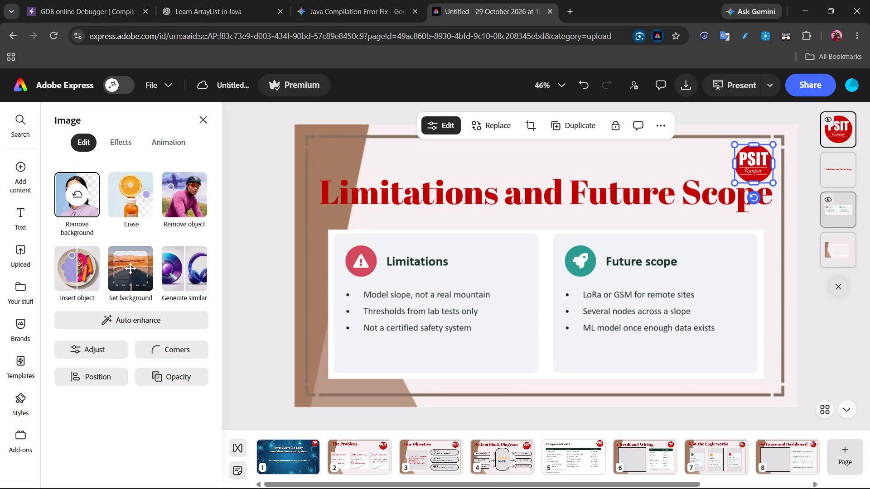
{"action": "left_click", "coordinate": [809, 217]}
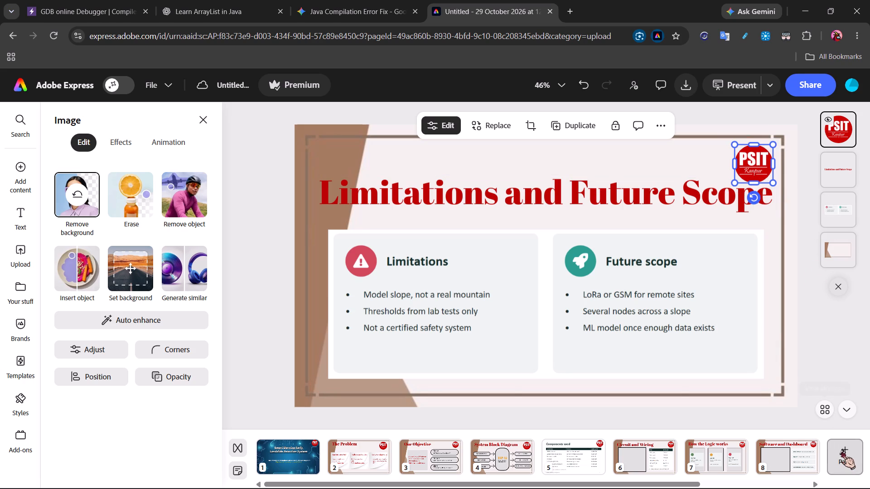
Add a blank page 11 and check the wording of the example presentation's last slide in WPS Office.
{"action": "left_click", "coordinate": [841, 449]}
{"action": "key", "text": "alt+Tab"}
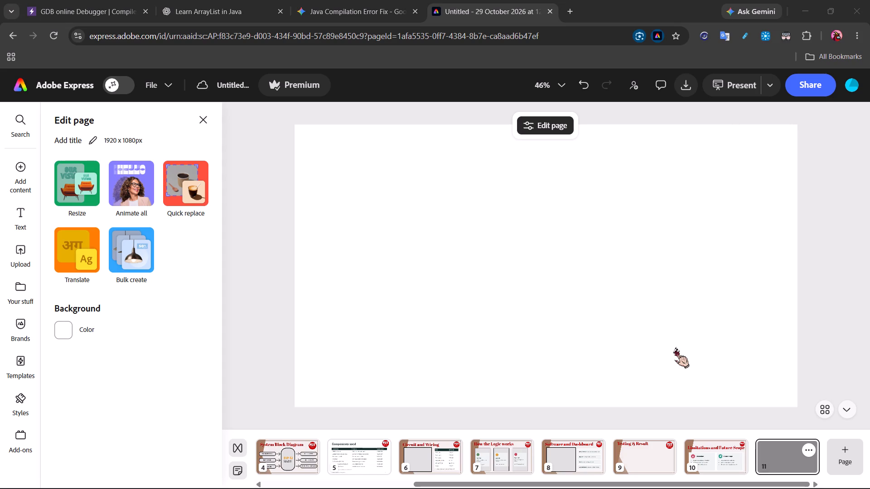
{"action": "left_click", "coordinate": [68, 420]}
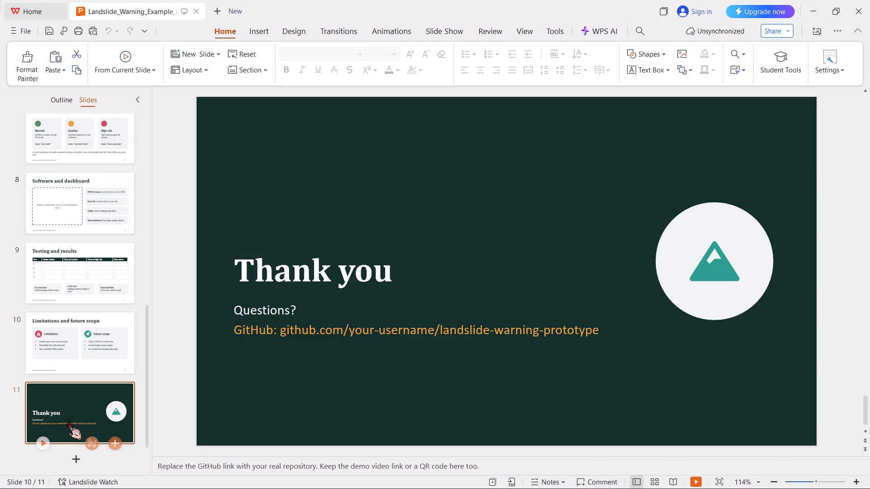
Add a Title-style text reading "Thankyou" to page 11 in Adobe Express.
{"action": "key", "text": "alt+Tab"}
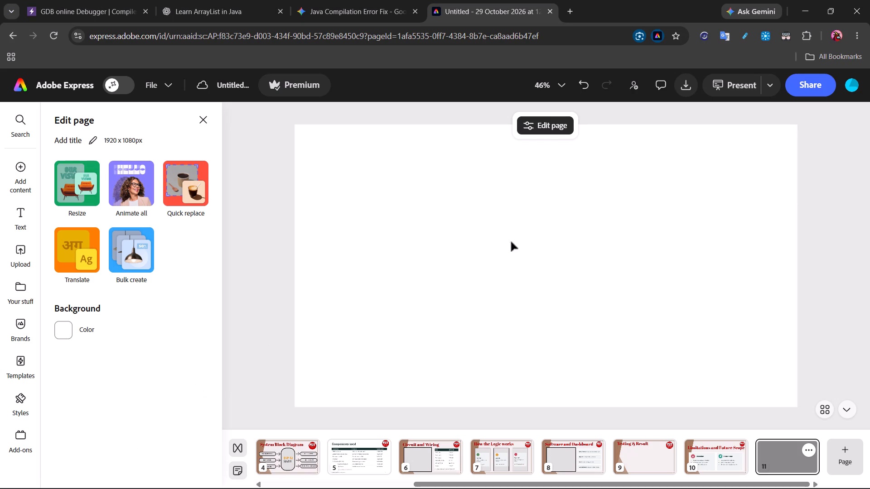
{"action": "left_click", "coordinate": [561, 232]}
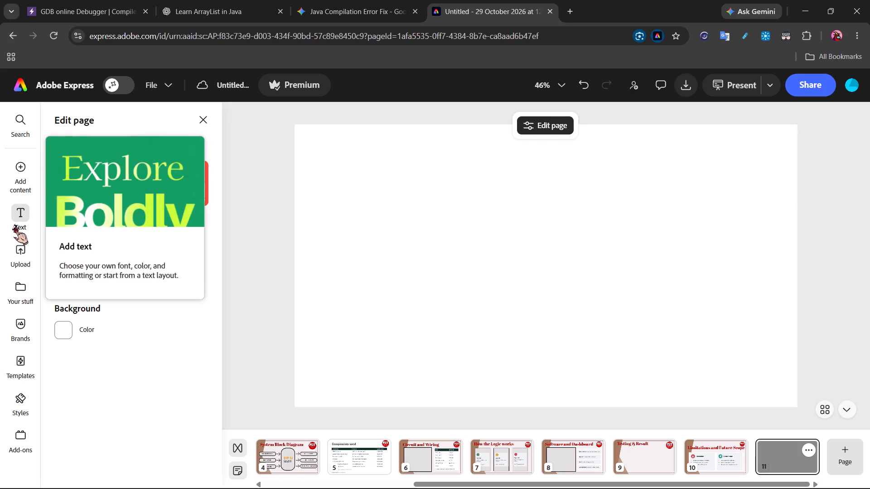
{"action": "left_click", "coordinate": [13, 225]}
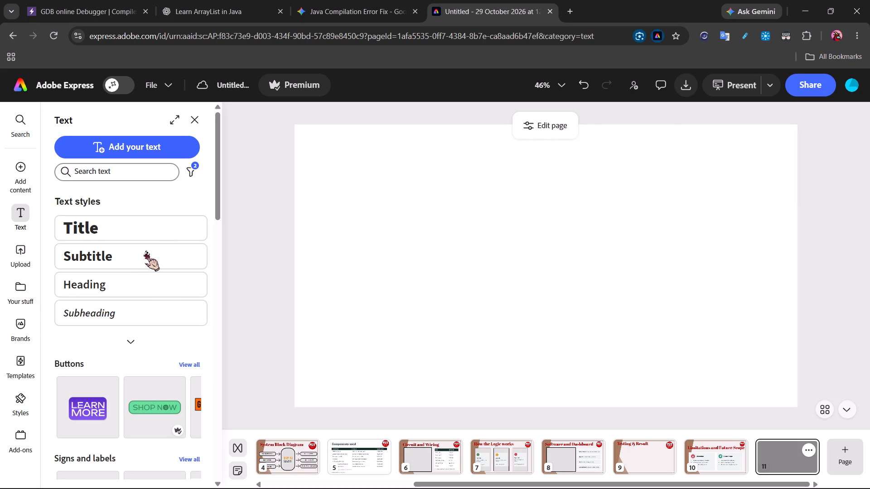
{"action": "left_click", "coordinate": [149, 238]}
{"action": "key", "text": "BackSpace"}
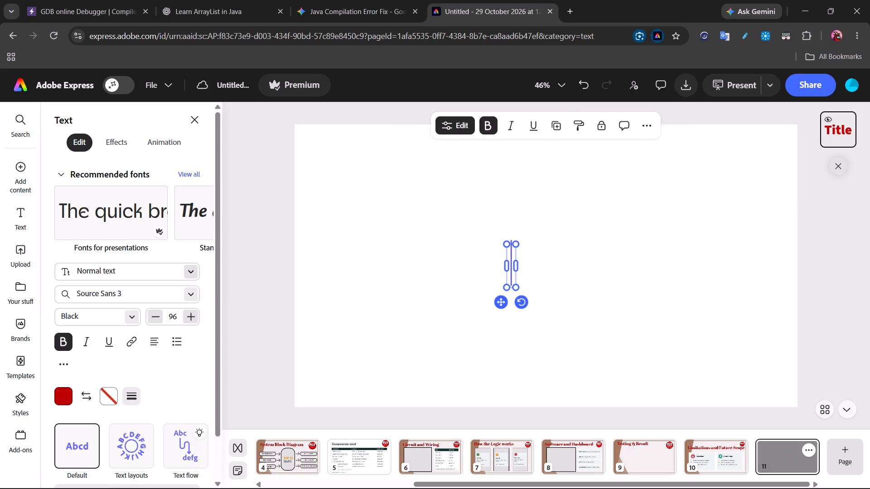
{"action": "type", "text": "Than"}
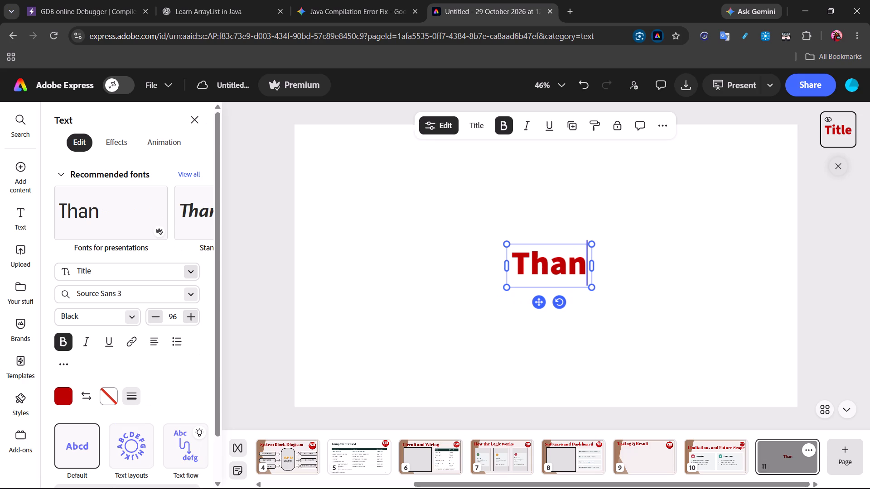
{"action": "type", "text": "kyou"}
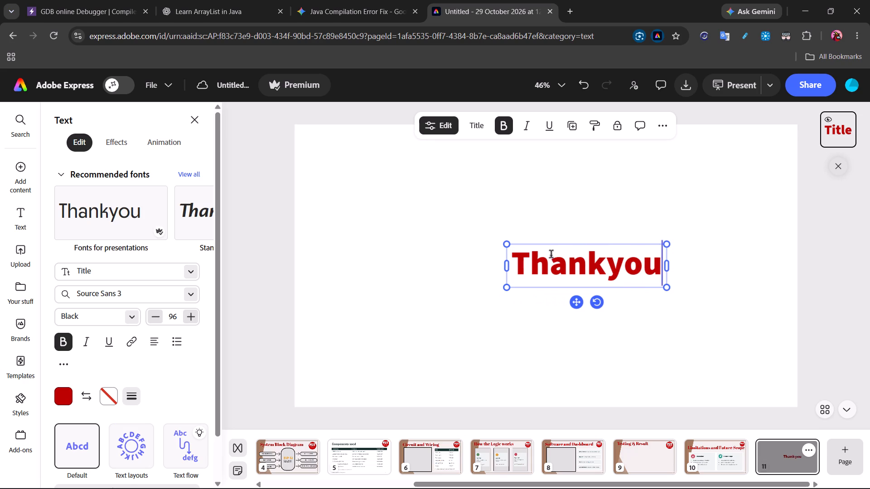
Enlarge the "Thankyou" text to size 175 and centre it horizontally and vertically on the page.
{"action": "left_click_drag", "start_coordinate": [574, 300], "coordinate": [534, 297]}
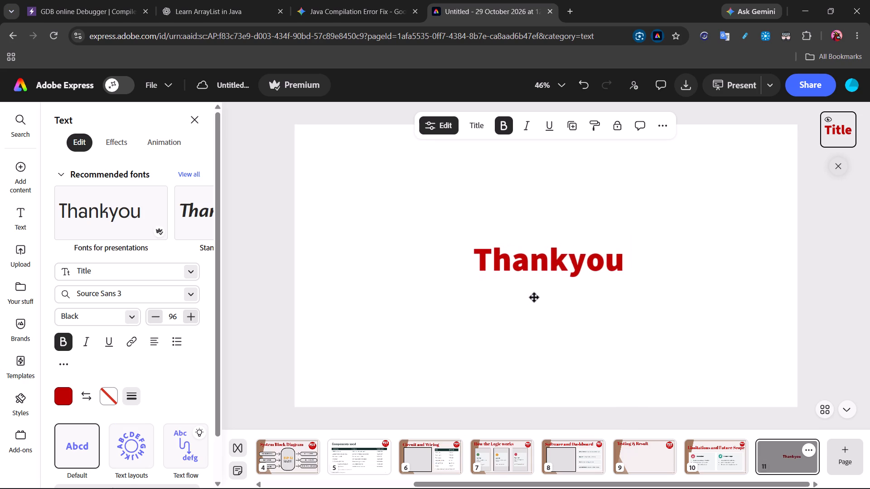
{"action": "left_click_drag", "start_coordinate": [534, 297], "coordinate": [533, 301]}
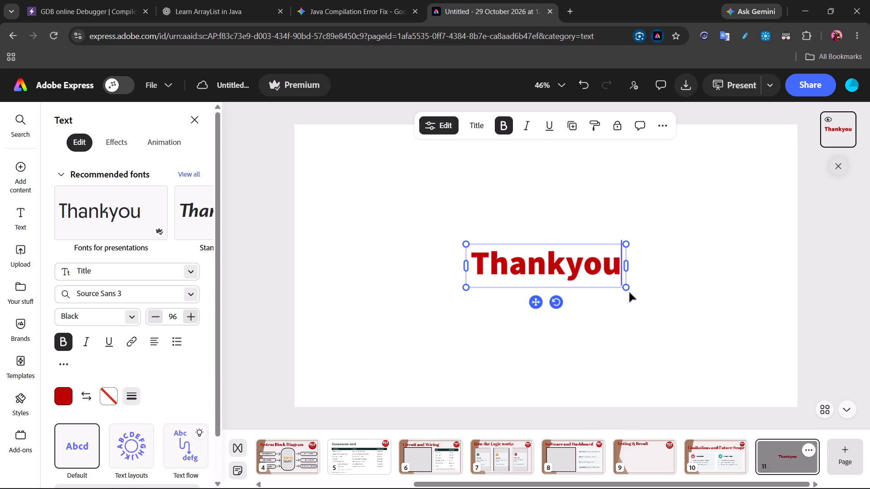
{"action": "left_click_drag", "start_coordinate": [624, 286], "coordinate": [739, 355]}
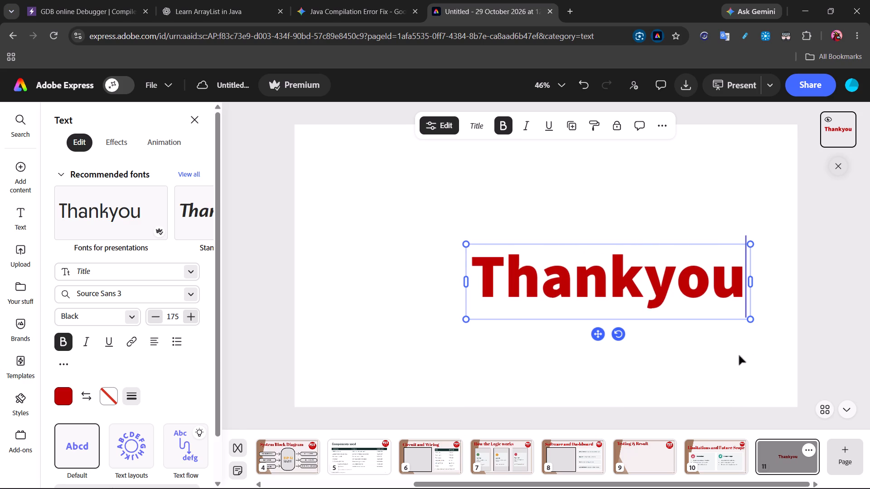
{"action": "left_click_drag", "start_coordinate": [655, 303], "coordinate": [637, 305]}
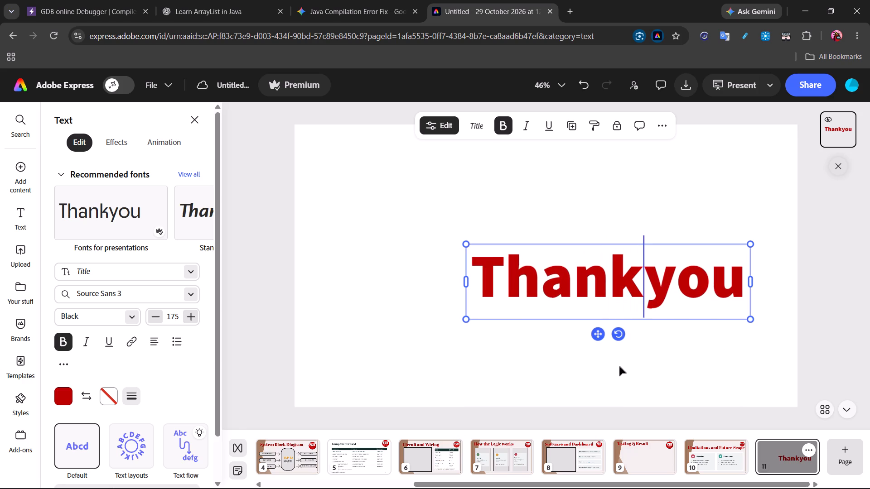
{"action": "left_click_drag", "start_coordinate": [599, 334], "coordinate": [546, 319]}
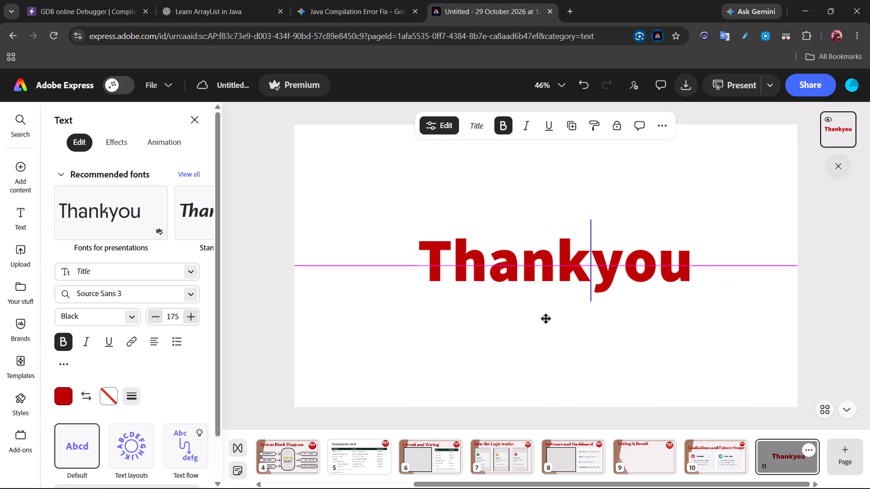
{"action": "left_click_drag", "start_coordinate": [546, 319], "coordinate": [541, 314]}
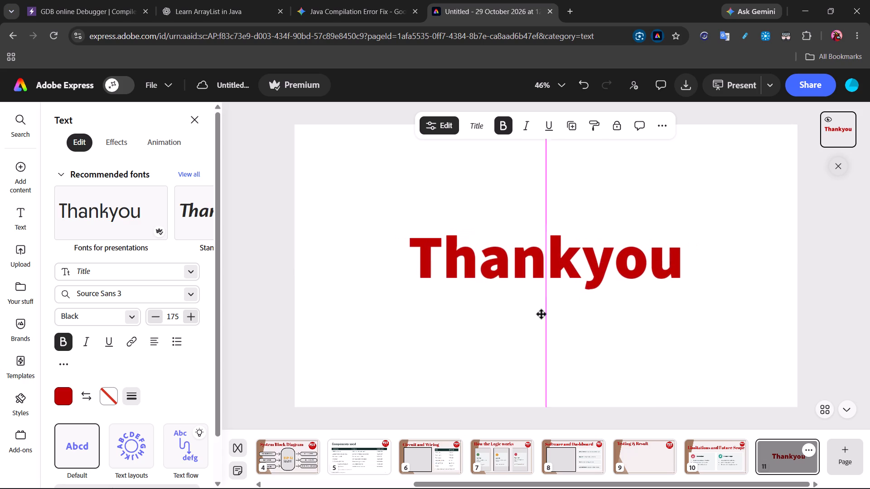
{"action": "left_click_drag", "start_coordinate": [541, 314], "coordinate": [536, 315]}
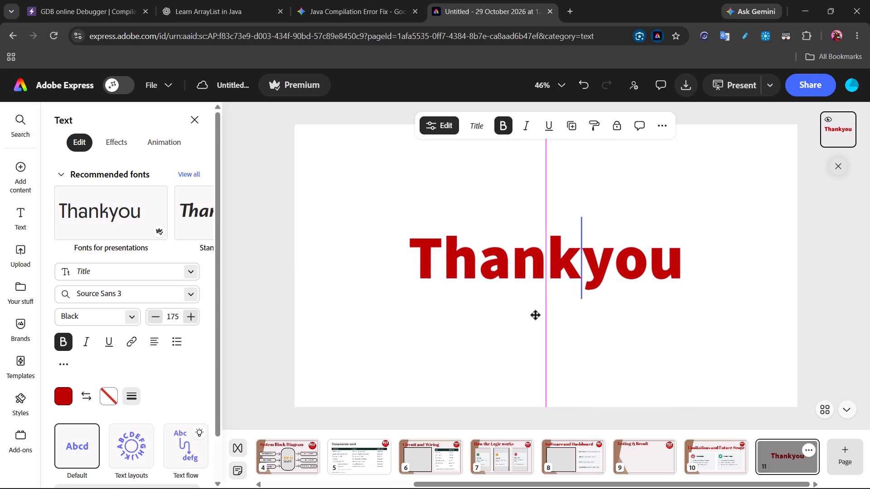
{"action": "left_click_drag", "start_coordinate": [536, 315], "coordinate": [536, 316]}
{"action": "left_click", "coordinate": [622, 350]}
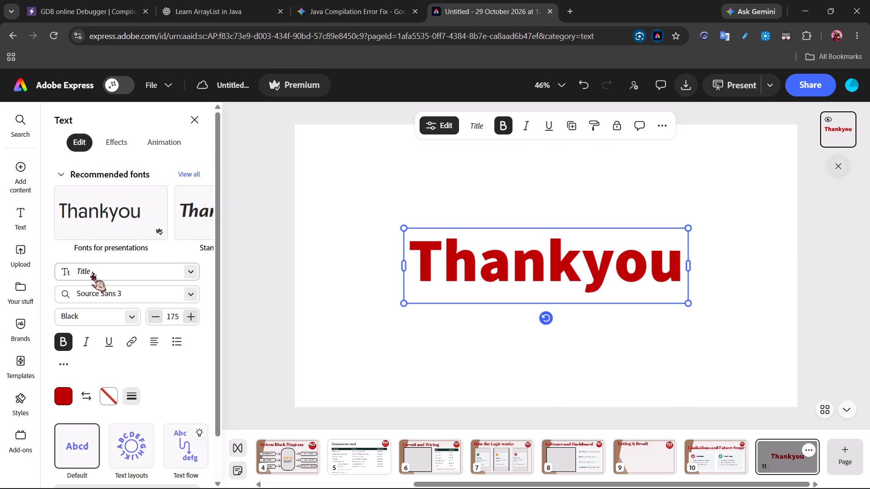
Preview other fonts on page 11's "Thankyou" text and settle on Source Sans 3 Black.
{"action": "left_click", "coordinate": [134, 292]}
{"action": "key", "text": "BackSpace"}
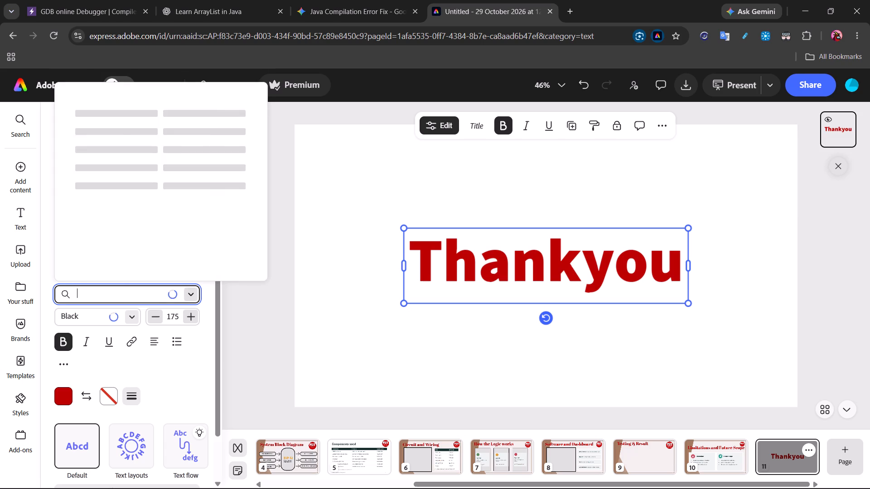
{"action": "left_click", "coordinate": [196, 292]}
{"action": "left_click", "coordinate": [193, 292]}
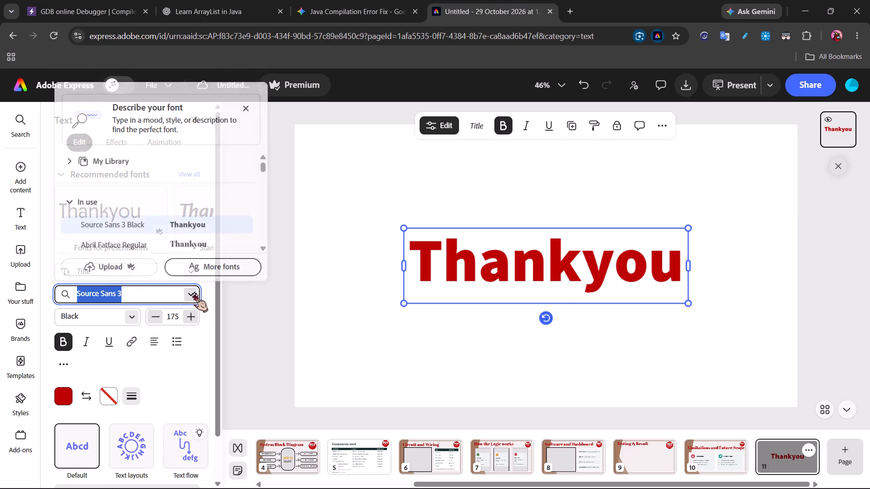
{"action": "scroll", "coordinate": [202, 226], "scroll_direction": "down", "scroll_amount": 3}
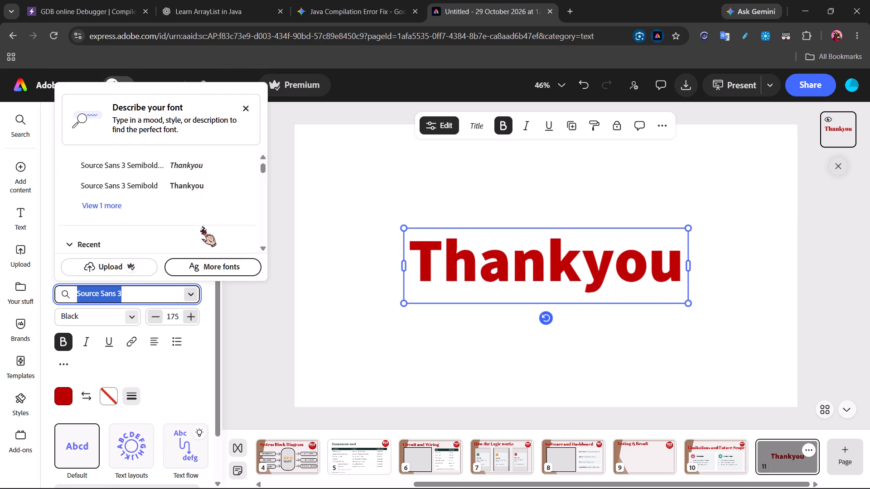
{"action": "scroll", "coordinate": [202, 226], "scroll_direction": "down", "scroll_amount": 5}
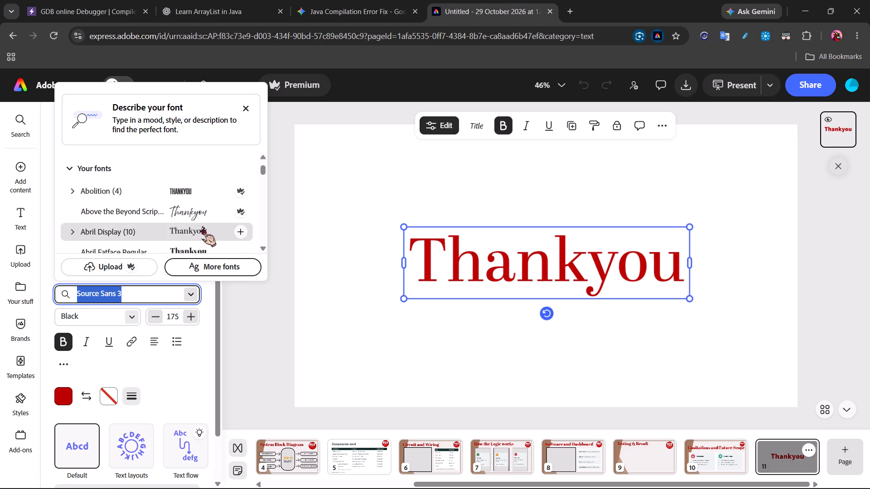
{"action": "scroll", "coordinate": [202, 226], "scroll_direction": "down", "scroll_amount": 1}
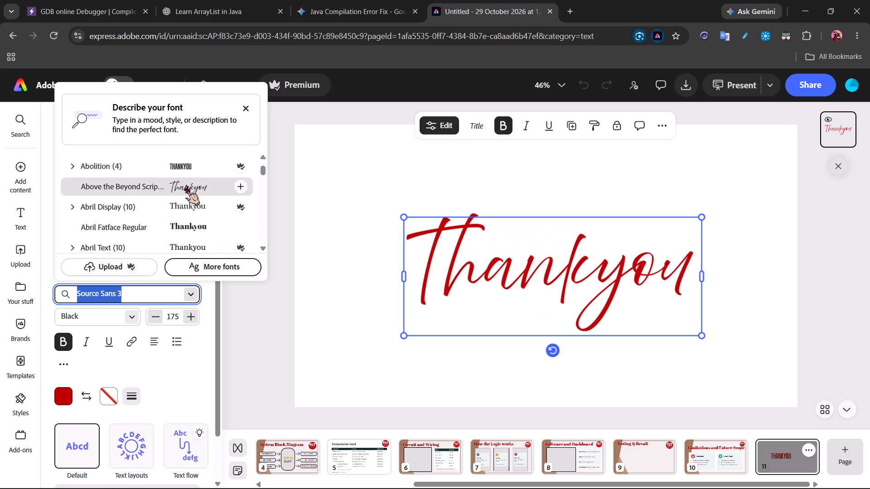
{"action": "scroll", "coordinate": [188, 224], "scroll_direction": "down", "scroll_amount": 2}
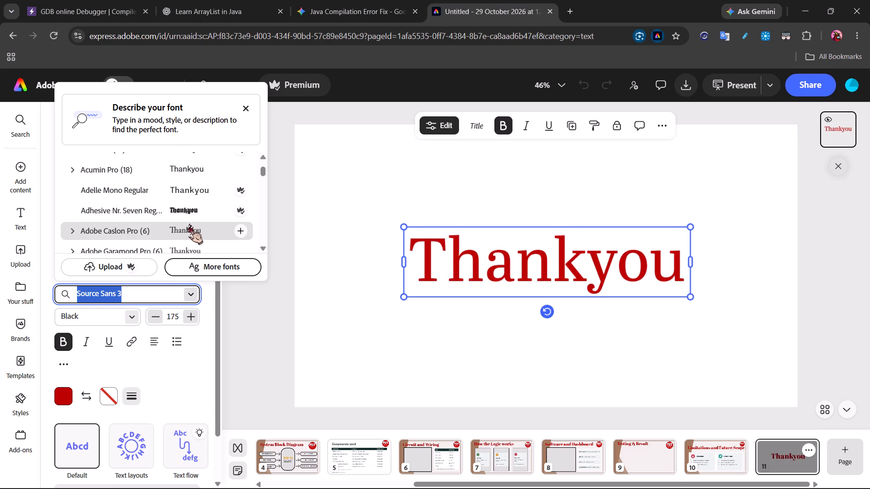
{"action": "scroll", "coordinate": [188, 224], "scroll_direction": "down", "scroll_amount": 4}
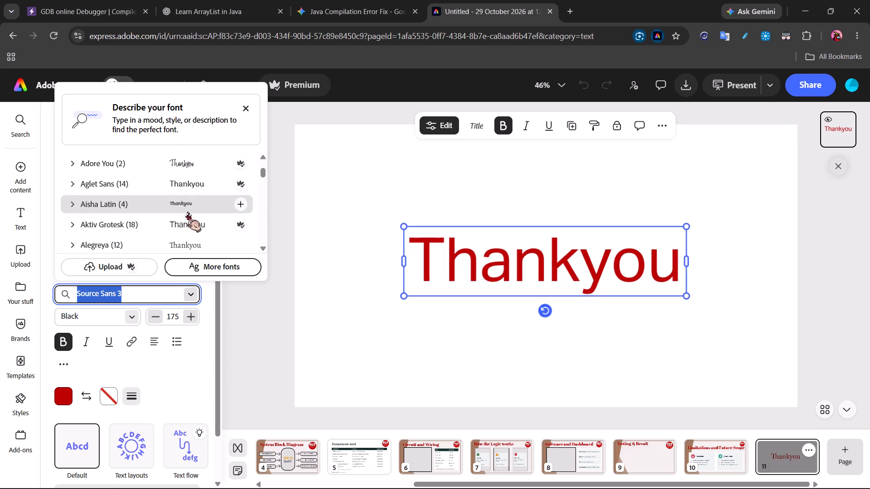
{"action": "scroll", "coordinate": [187, 230], "scroll_direction": "down", "scroll_amount": 2}
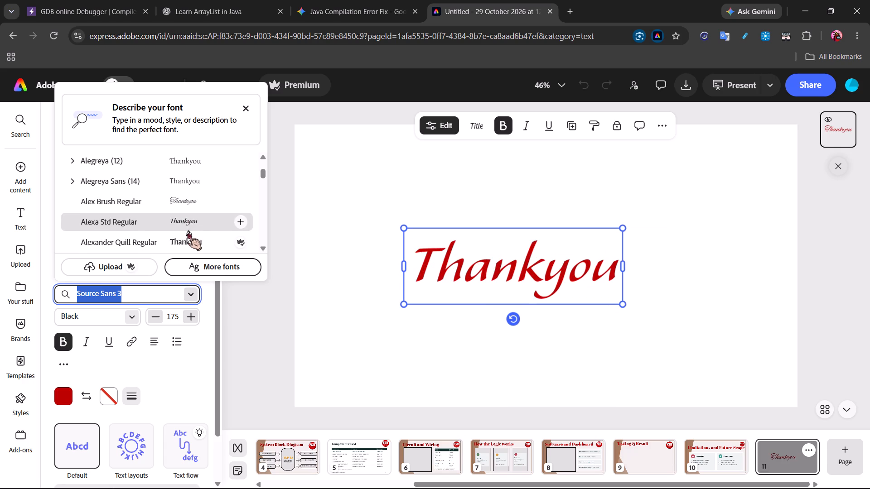
{"action": "scroll", "coordinate": [187, 230], "scroll_direction": "down", "scroll_amount": 2}
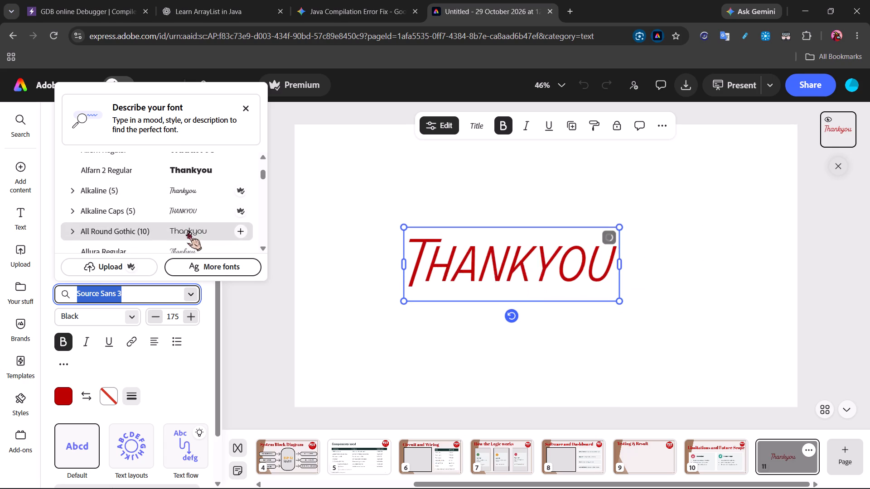
{"action": "scroll", "coordinate": [187, 230], "scroll_direction": "down", "scroll_amount": 1}
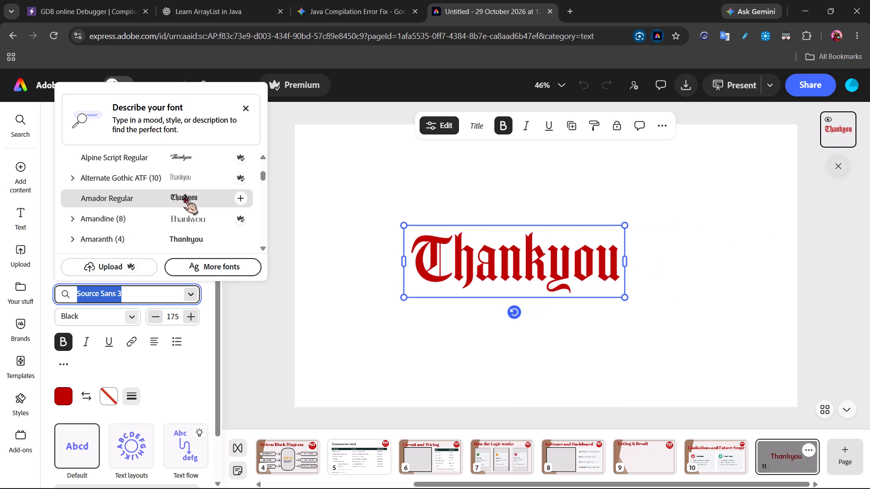
{"action": "scroll", "coordinate": [182, 220], "scroll_direction": "up", "scroll_amount": 2}
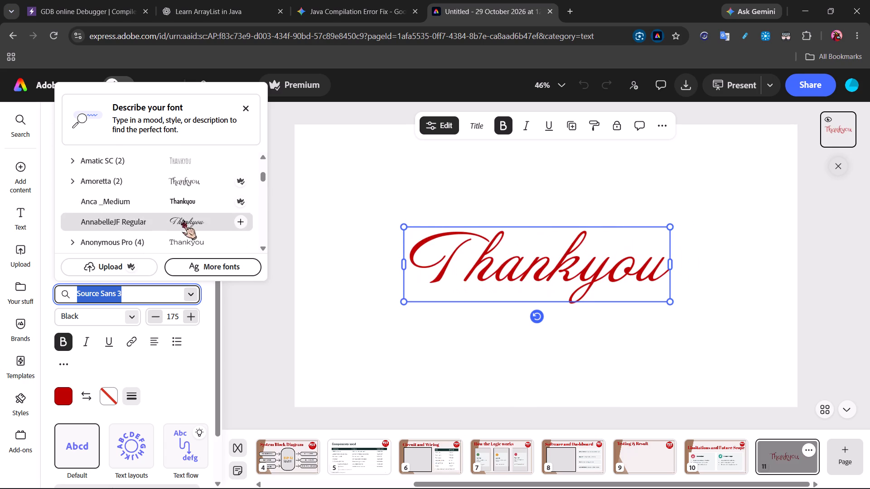
{"action": "scroll", "coordinate": [182, 220], "scroll_direction": "up", "scroll_amount": 1}
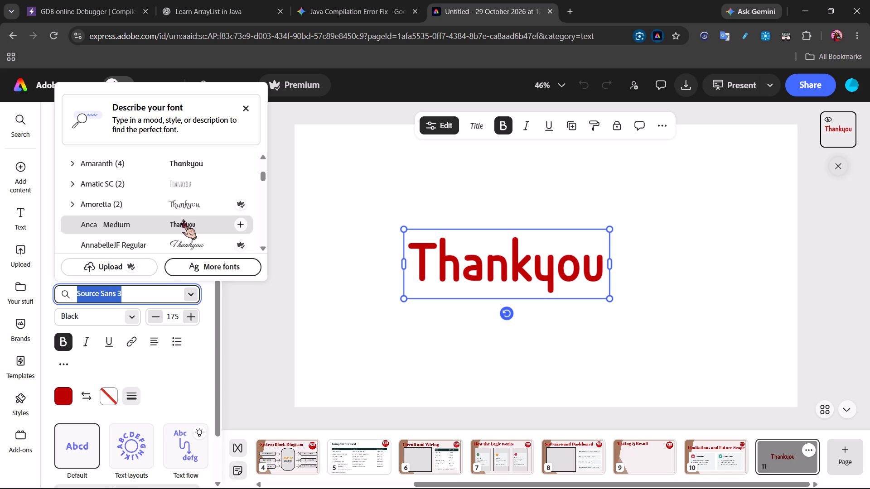
{"action": "scroll", "coordinate": [182, 220], "scroll_direction": "up", "scroll_amount": 2}
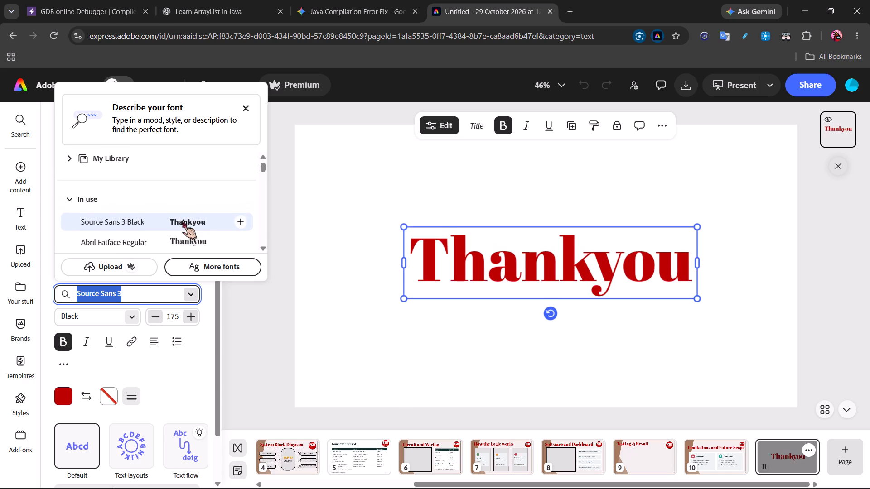
{"action": "left_click", "coordinate": [198, 221]}
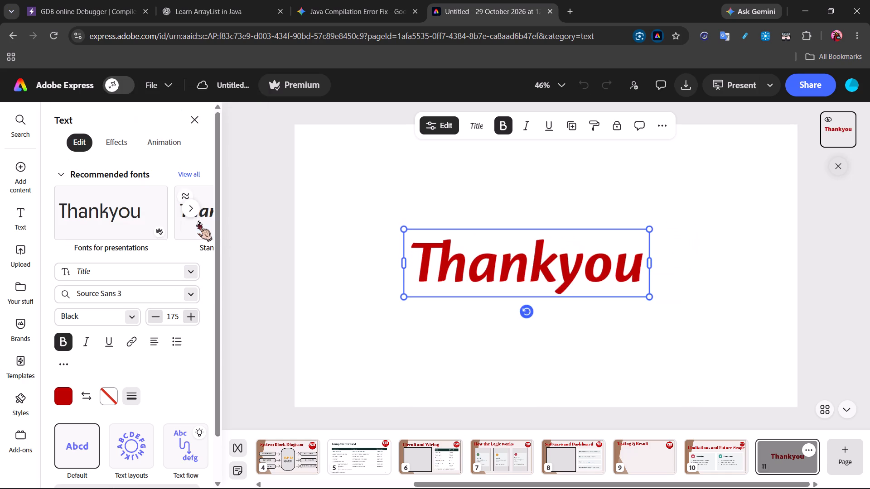
{"action": "left_click", "coordinate": [329, 311]}
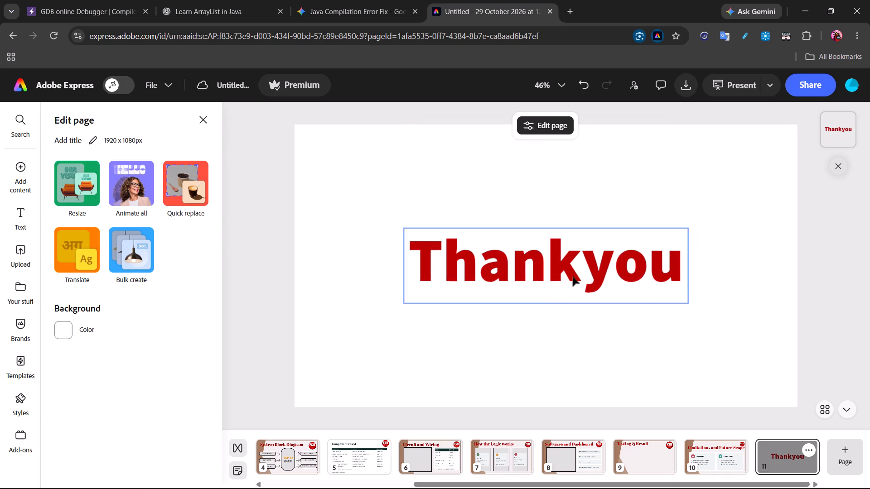
Check the closing slide's wording in WPS Office, and correct page 11's text in Adobe Express to "Thank you".
{"action": "key", "text": "alt+grave"}
{"action": "key", "text": "alt+Tab"}
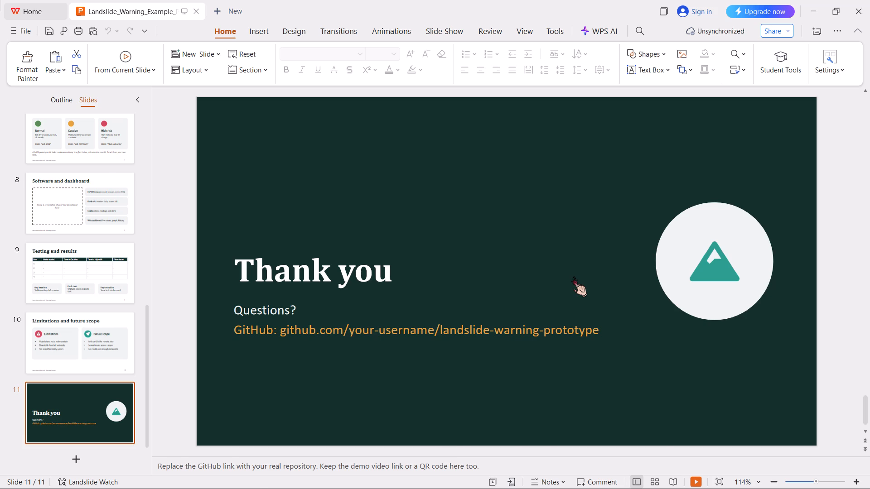
{"action": "key", "text": "alt+Tab"}
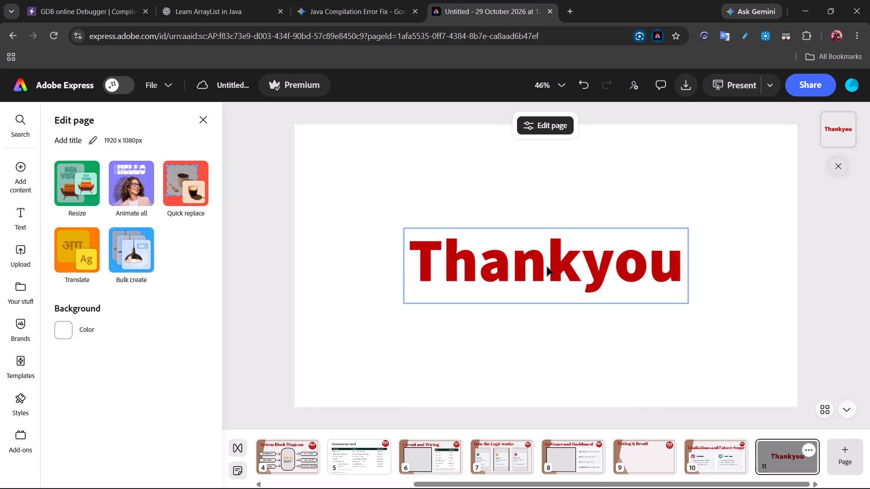
{"action": "left_click", "coordinate": [553, 267]}
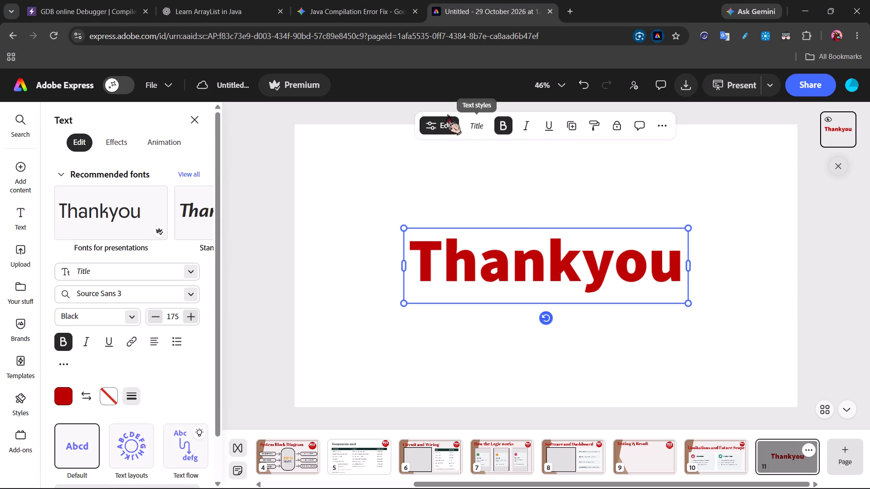
{"action": "left_click", "coordinate": [551, 268]}
{"action": "left_click", "coordinate": [551, 268]}
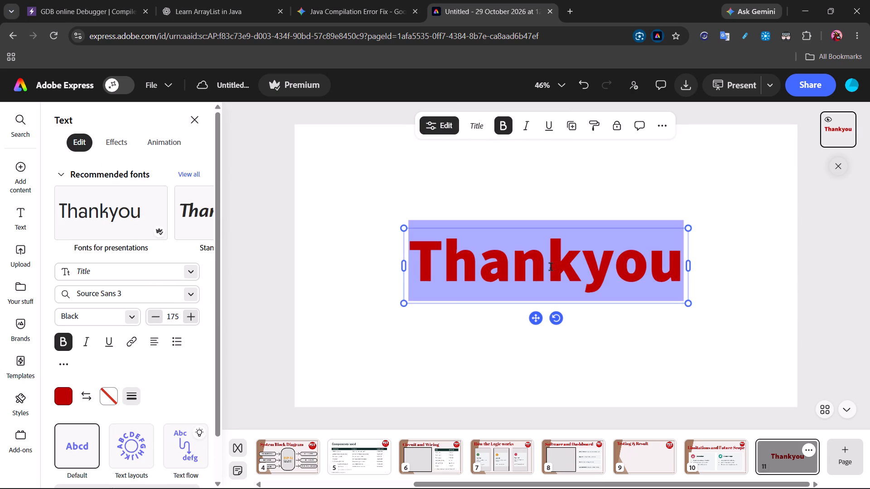
{"action": "left_click", "coordinate": [551, 268]}
{"action": "left_click", "coordinate": [580, 268]}
{"action": "key", "text": "space"}
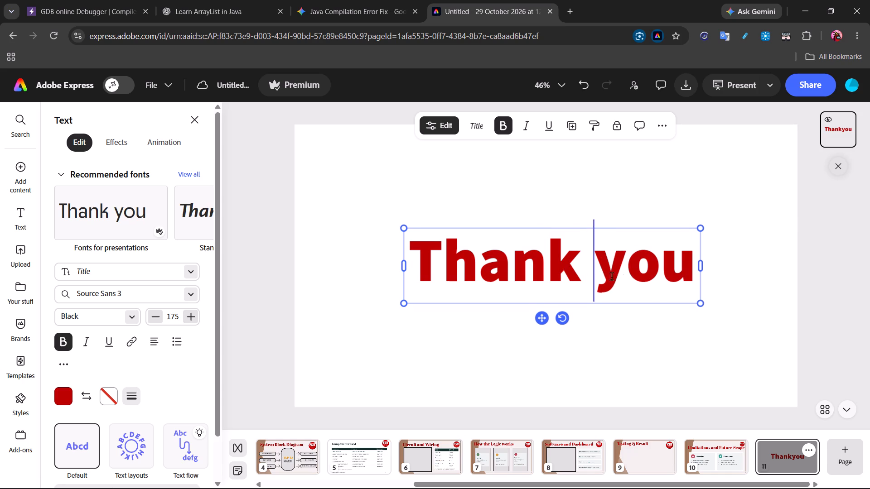
Recentre the "Thank you" text horizontally and vertically on page 11.
{"action": "left_click_drag", "start_coordinate": [544, 320], "coordinate": [532, 323]}
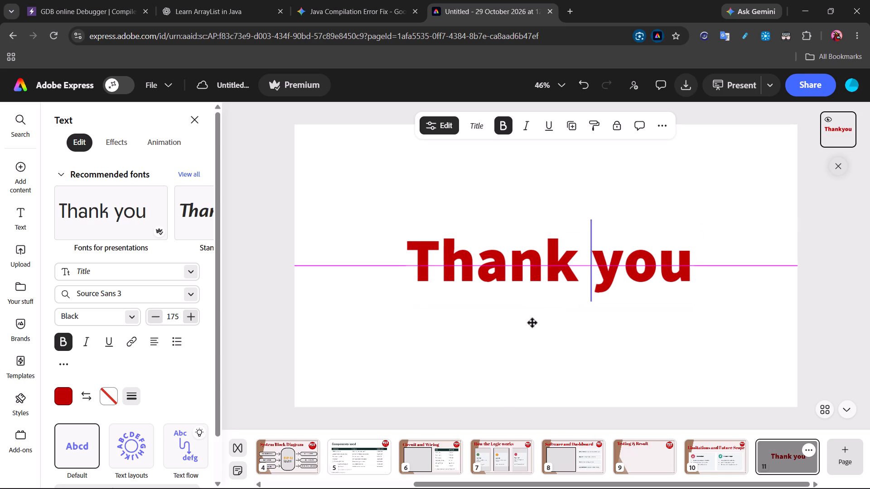
{"action": "left_click_drag", "start_coordinate": [532, 323], "coordinate": [537, 327]}
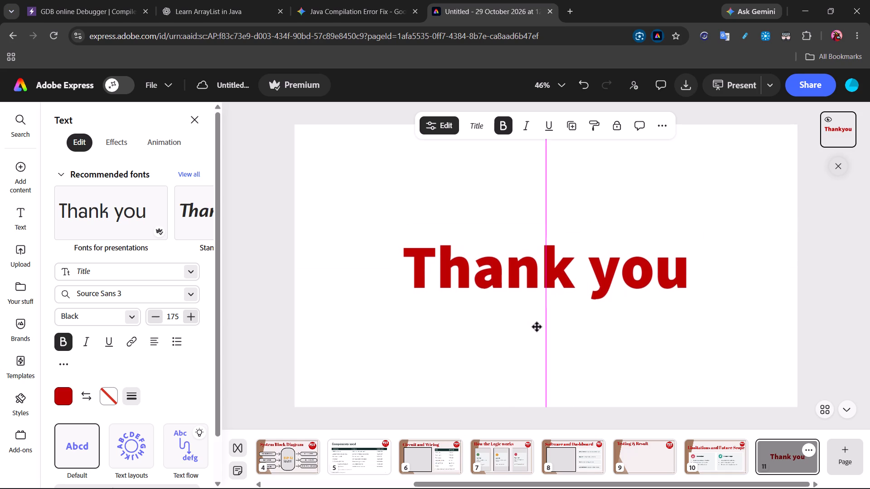
{"action": "left_click_drag", "start_coordinate": [537, 327], "coordinate": [536, 321]}
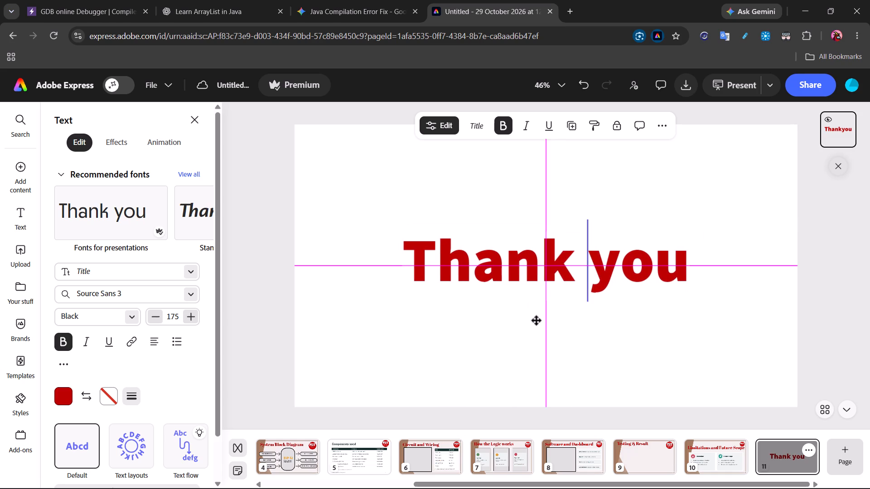
{"action": "left_click_drag", "start_coordinate": [536, 321], "coordinate": [536, 321]}
{"action": "left_click", "coordinate": [628, 360]}
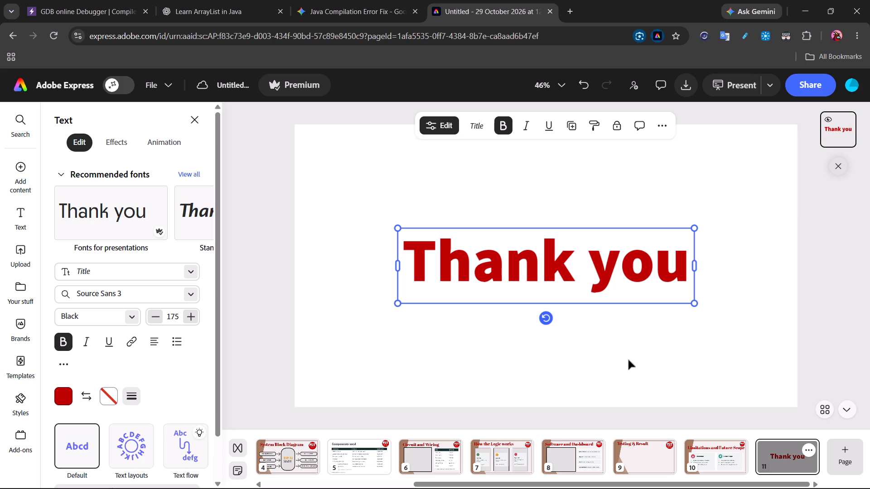
{"action": "left_click", "coordinate": [628, 360]}
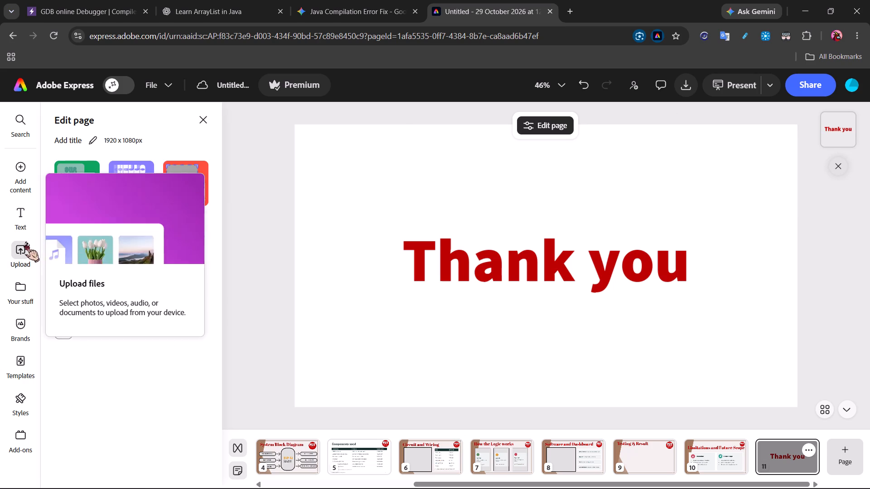
Add the uploaded PSIT Kanpur logo to page 11 and remove its background.
{"action": "left_click", "coordinate": [25, 242]}
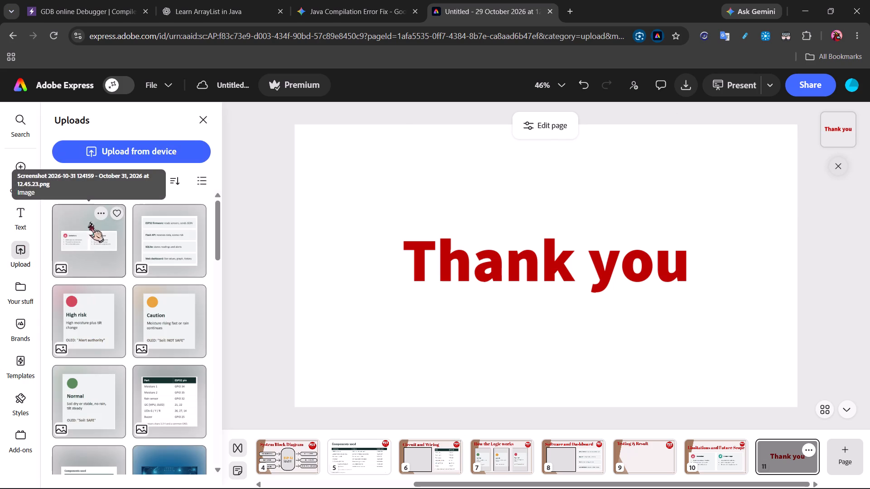
{"action": "scroll", "coordinate": [96, 308], "scroll_direction": "down", "scroll_amount": 3}
{"action": "left_click", "coordinate": [157, 397]}
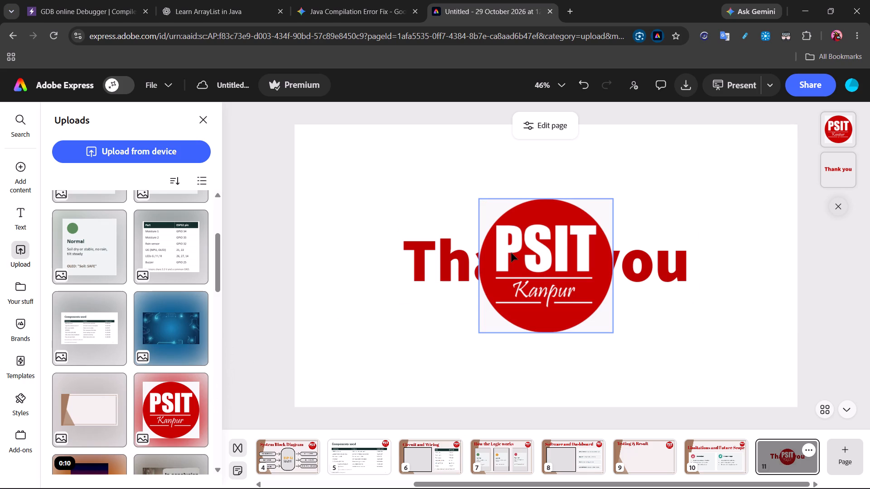
{"action": "left_click_drag", "start_coordinate": [608, 332], "coordinate": [606, 331]}
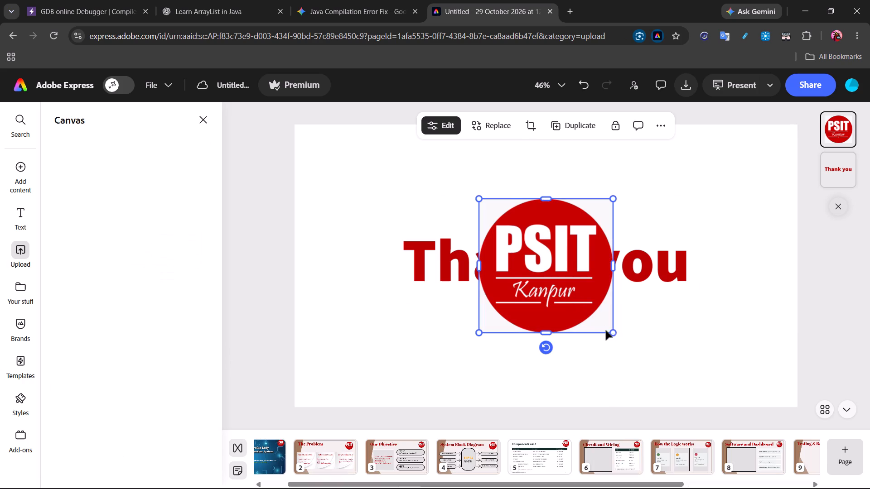
{"action": "left_click_drag", "start_coordinate": [606, 331], "coordinate": [594, 319]}
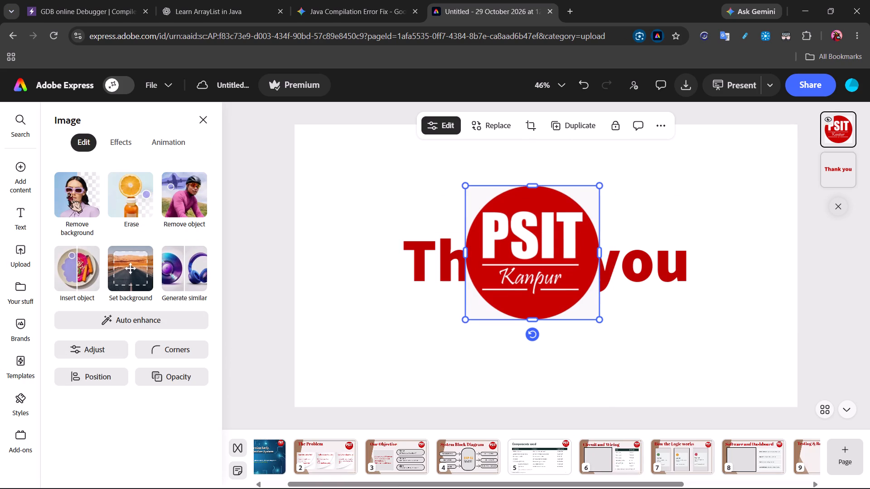
{"action": "left_click", "coordinate": [68, 193]}
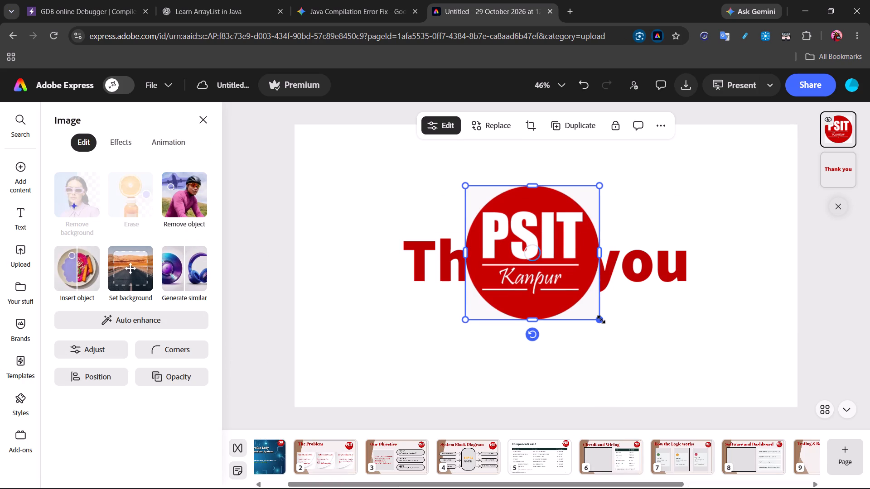
Shrink the PSIT logo to roughly half its size and place it in page 11's top-right corner, clear of the text.
{"action": "left_click_drag", "start_coordinate": [601, 319], "coordinate": [545, 253]}
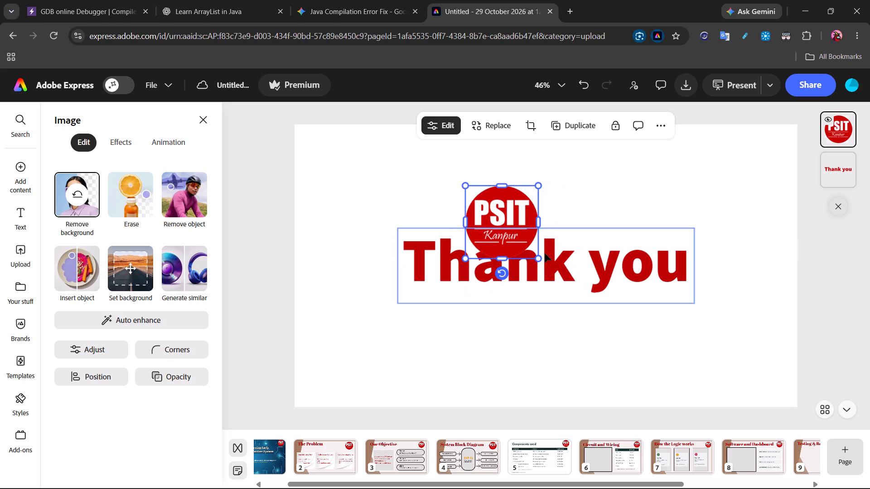
{"action": "left_click_drag", "start_coordinate": [506, 215], "coordinate": [748, 166]}
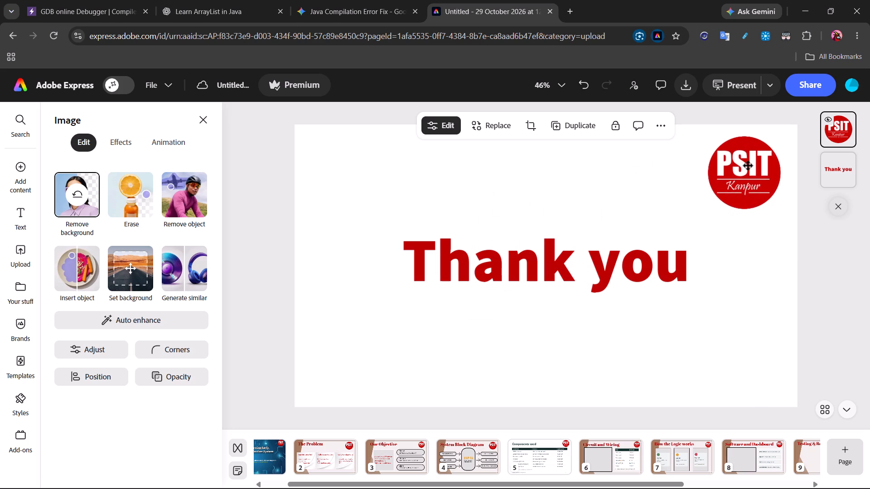
{"action": "left_click_drag", "start_coordinate": [748, 166], "coordinate": [750, 165]}
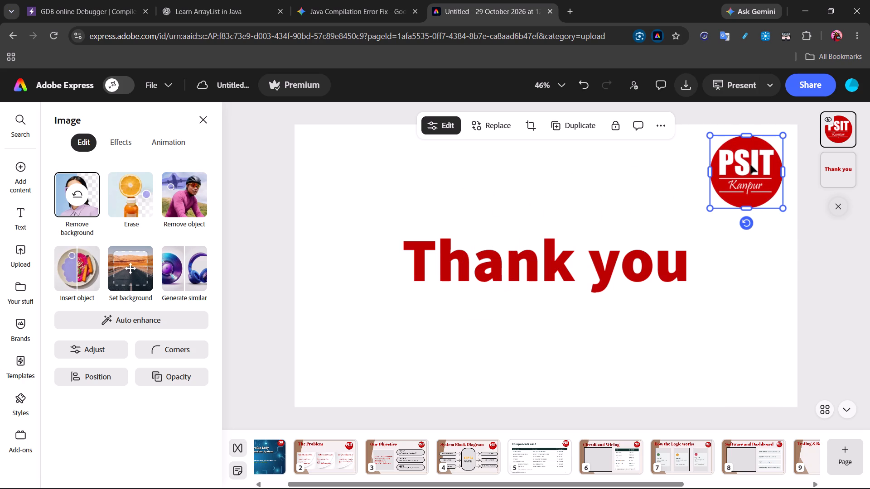
{"action": "left_click", "coordinate": [827, 278]}
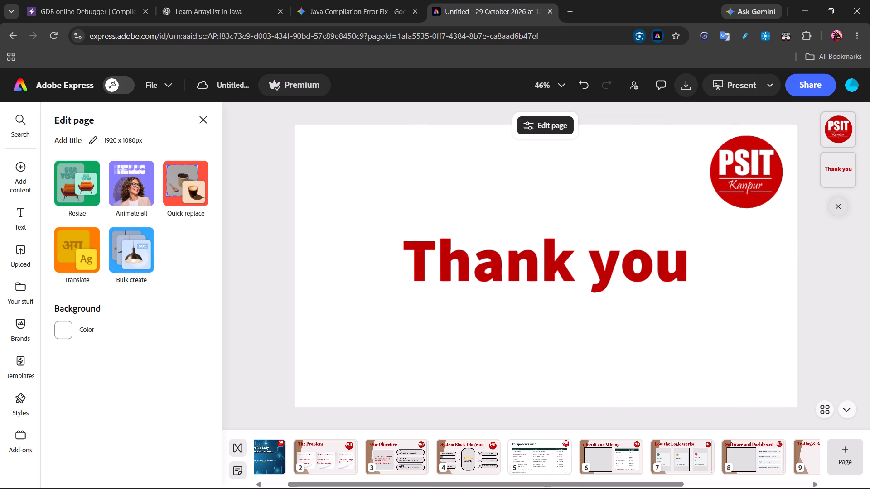
Present the deck full screen from page 1, review every slide through the closing "Thank you" page, and exit the presentation.
{"action": "left_click", "coordinate": [259, 451]}
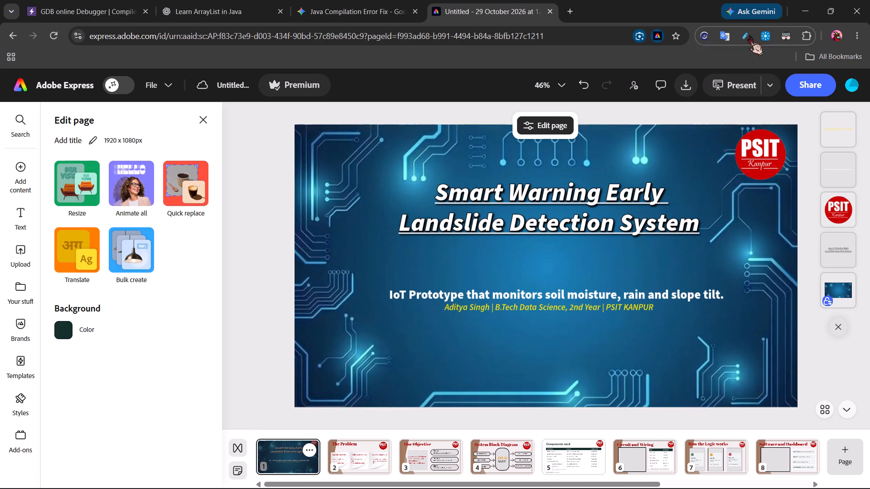
{"action": "left_click", "coordinate": [724, 77]}
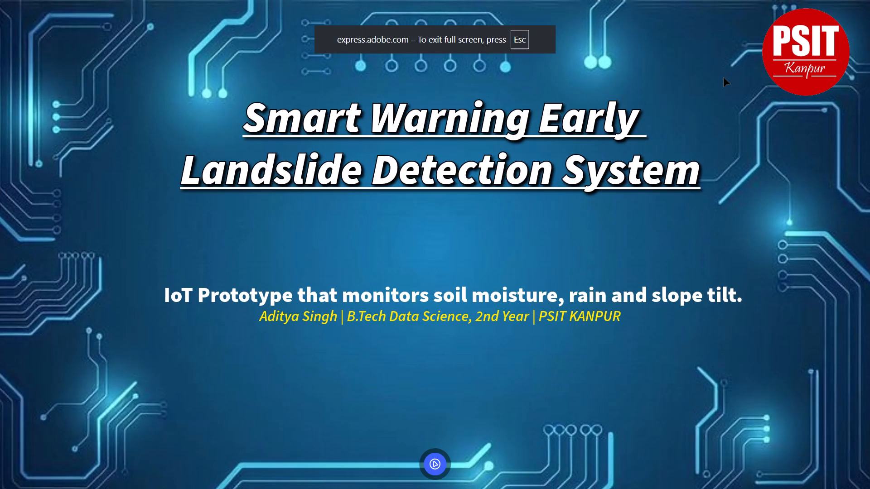
{"action": "key", "text": "space"}
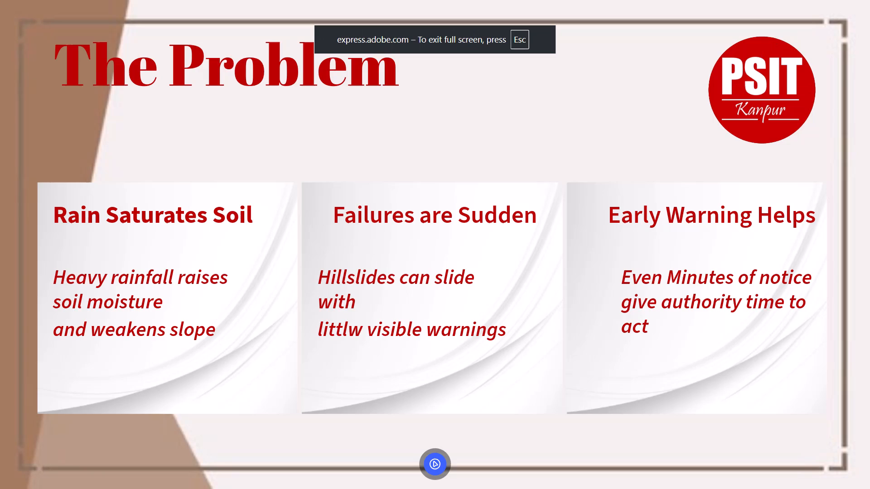
{"action": "key", "text": "space"}
{"action": "key", "text": "space"}
{"action": "key", "text": "space"}
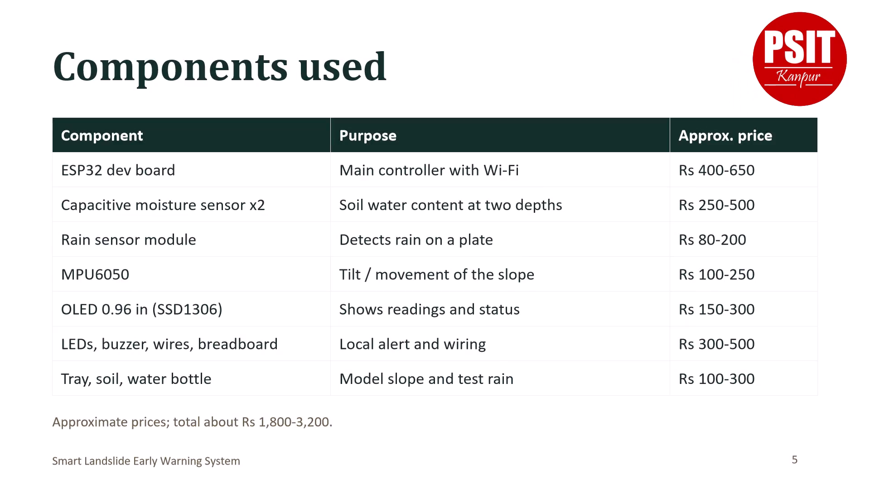
{"action": "key", "text": "space"}
{"action": "key", "text": "space"}
{"action": "key", "text": "space"}
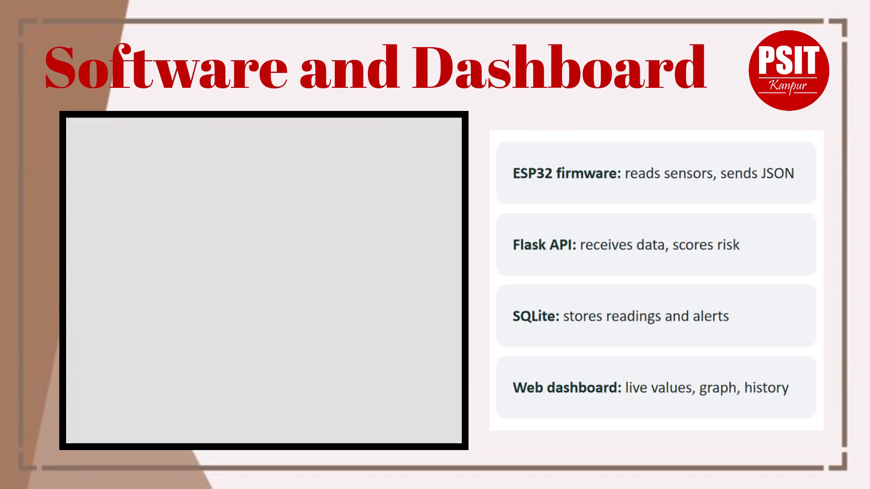
{"action": "key", "text": "space"}
{"action": "key", "text": "space"}
{"action": "key", "text": "space"}
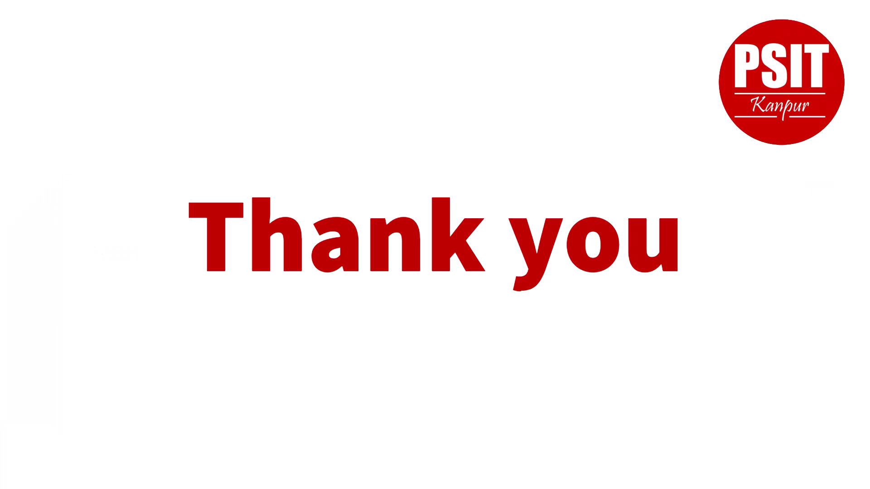
{"action": "key", "text": "space"}
{"action": "key", "text": "Escape"}
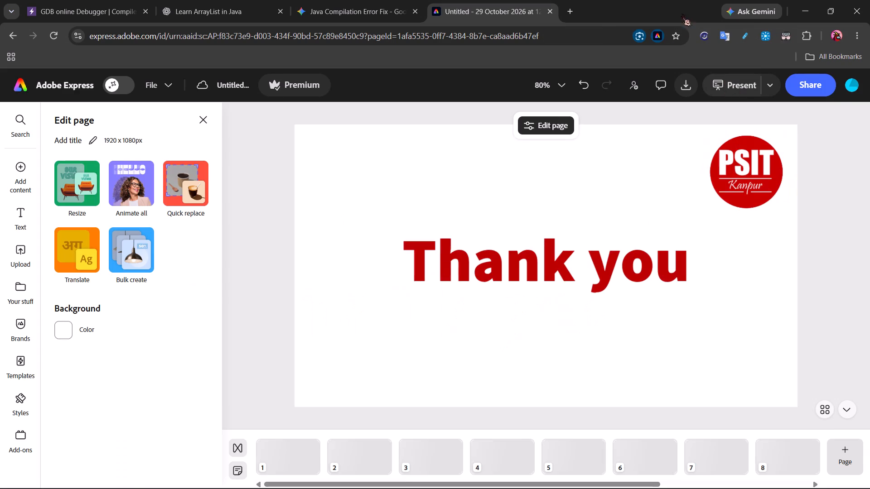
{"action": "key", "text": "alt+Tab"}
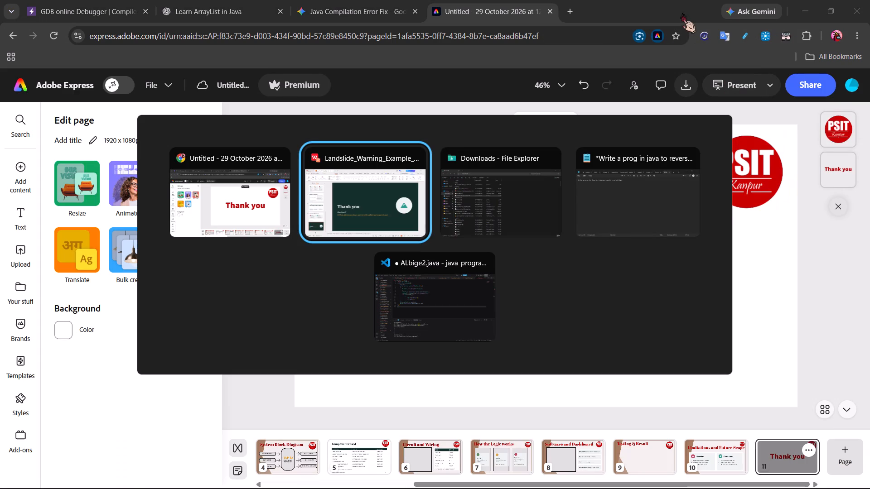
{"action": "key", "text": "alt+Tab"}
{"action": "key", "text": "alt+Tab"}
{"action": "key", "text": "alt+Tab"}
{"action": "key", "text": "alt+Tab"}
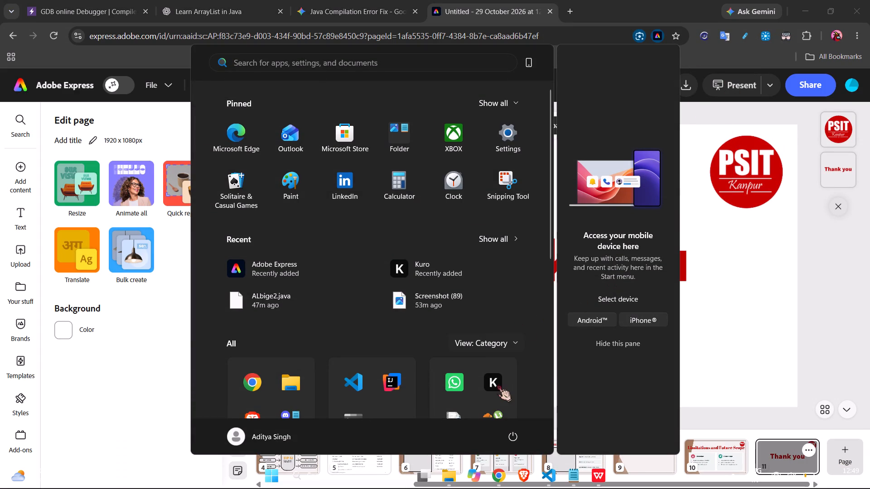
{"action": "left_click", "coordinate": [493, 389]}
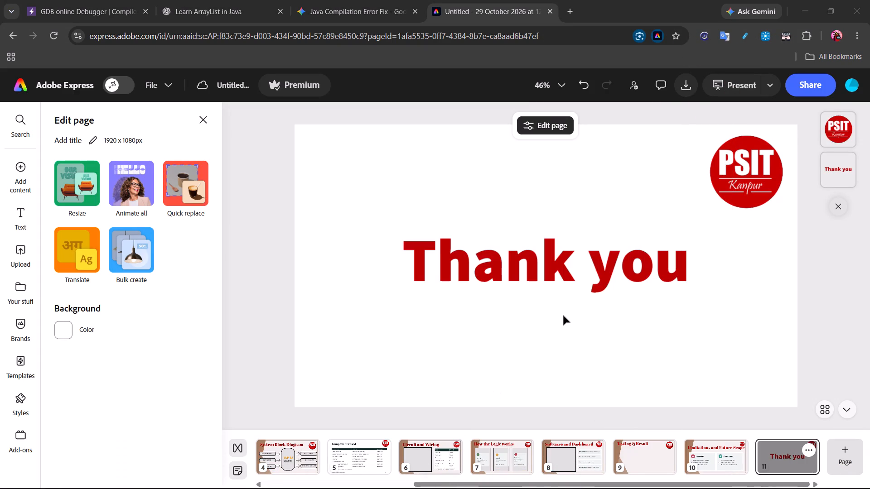